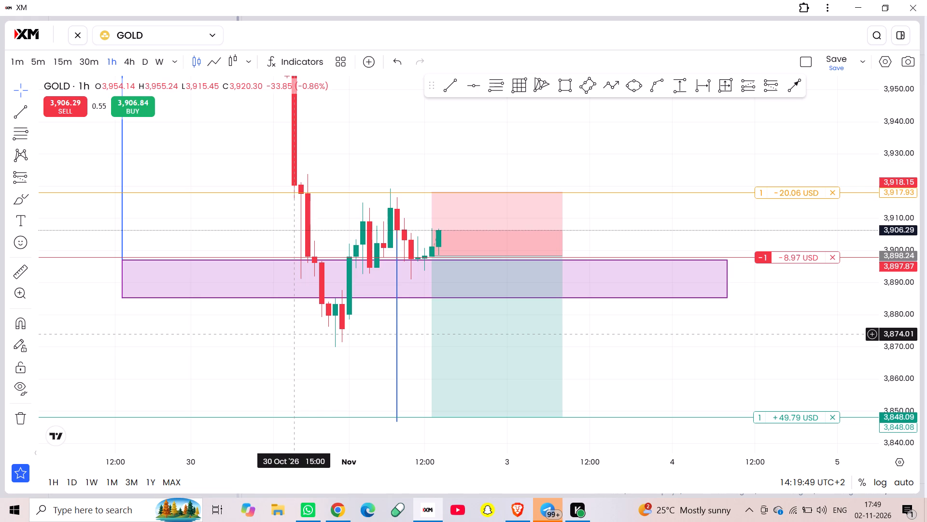
Switch the chart from GOLD to EURUSD and remove all existing drawings from it.
click(156, 43)
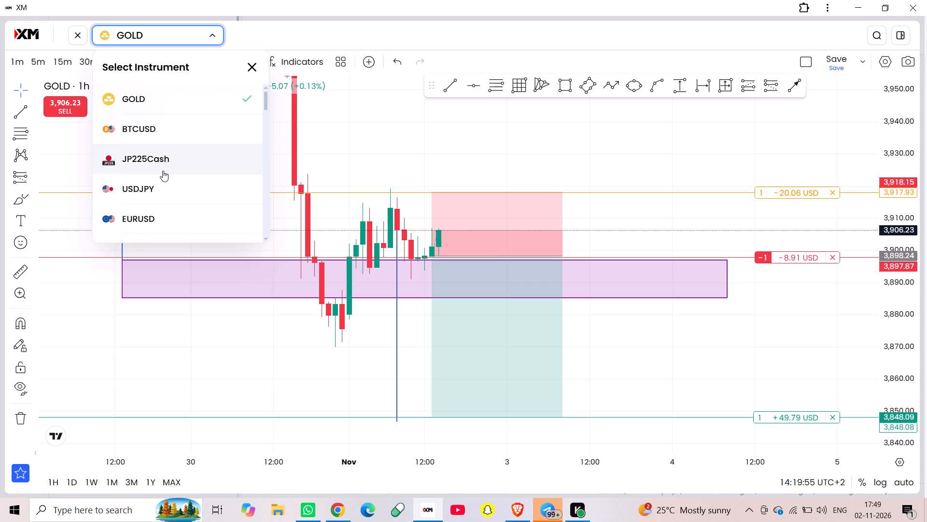
click(145, 211)
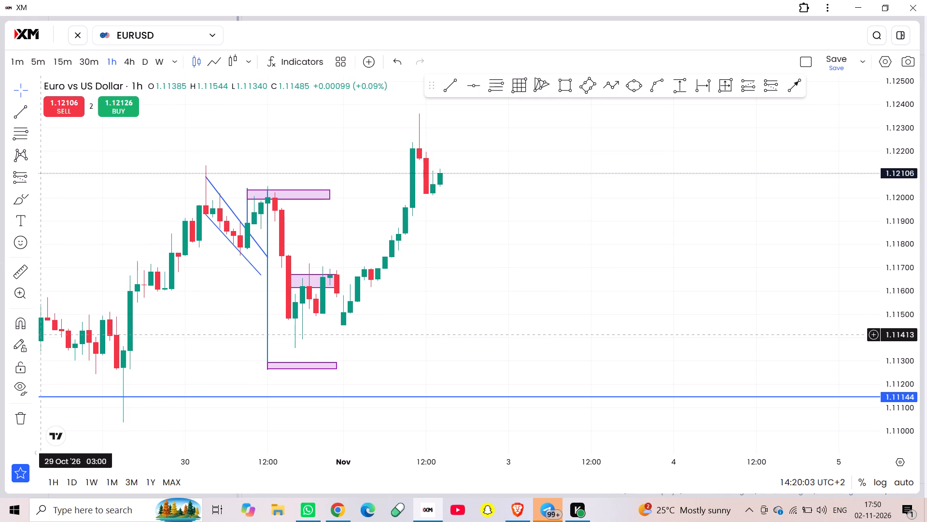
click(25, 413)
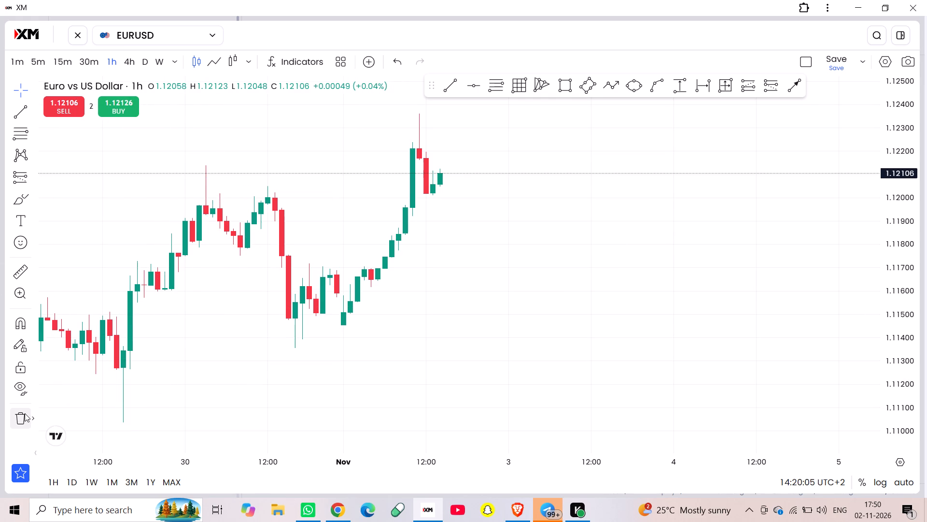
Examine the EURUSD price action on the 15-minute and 5-minute timeframes, focusing on the latest 2 Nov candles.
click(56, 59)
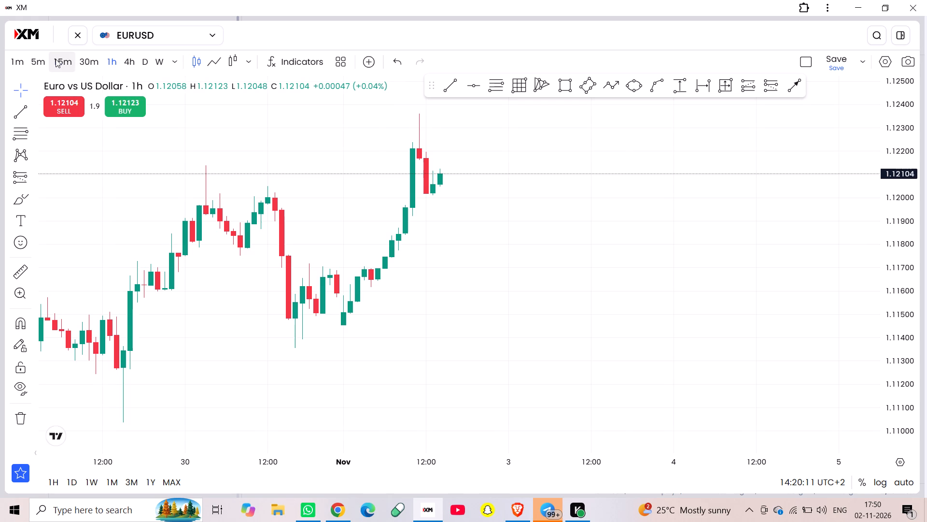
scroll(354, 280, down, 4)
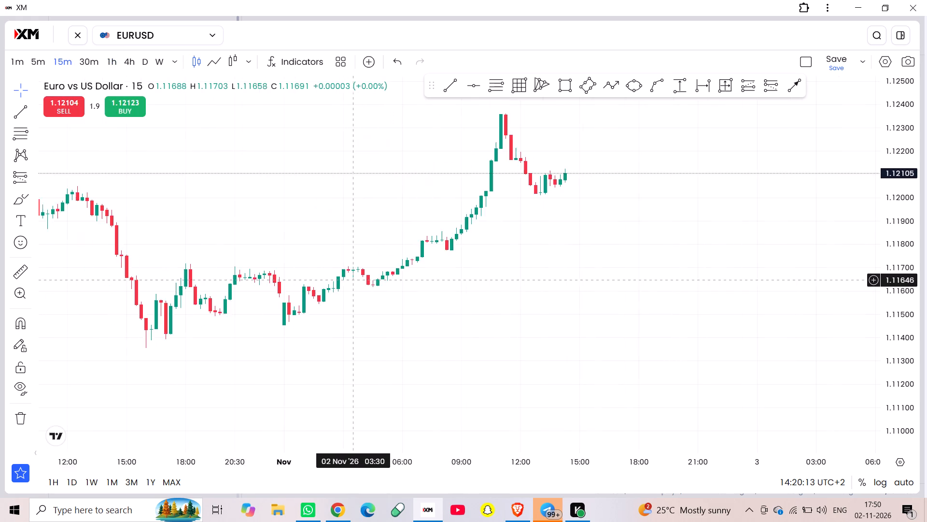
scroll(354, 280, down, 1)
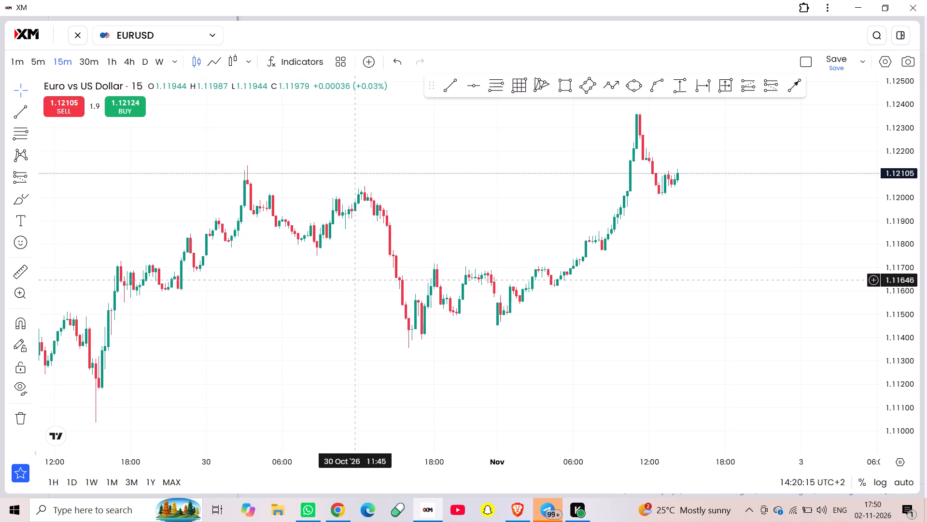
scroll(354, 280, down, 1)
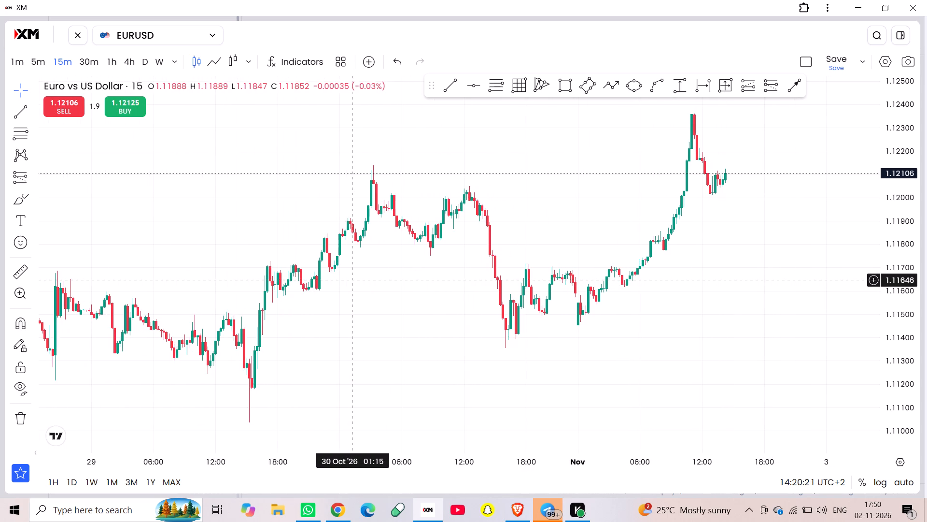
click(41, 58)
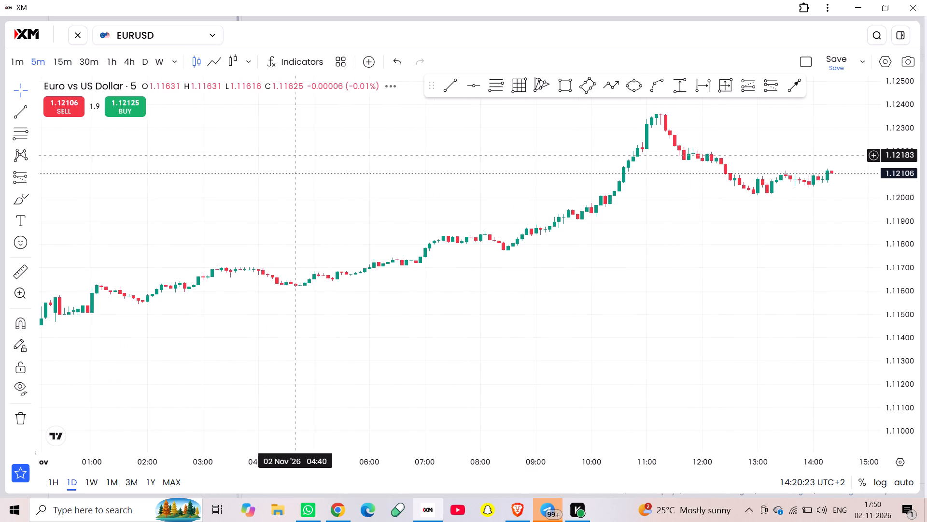
drag(463, 177, 357, 235)
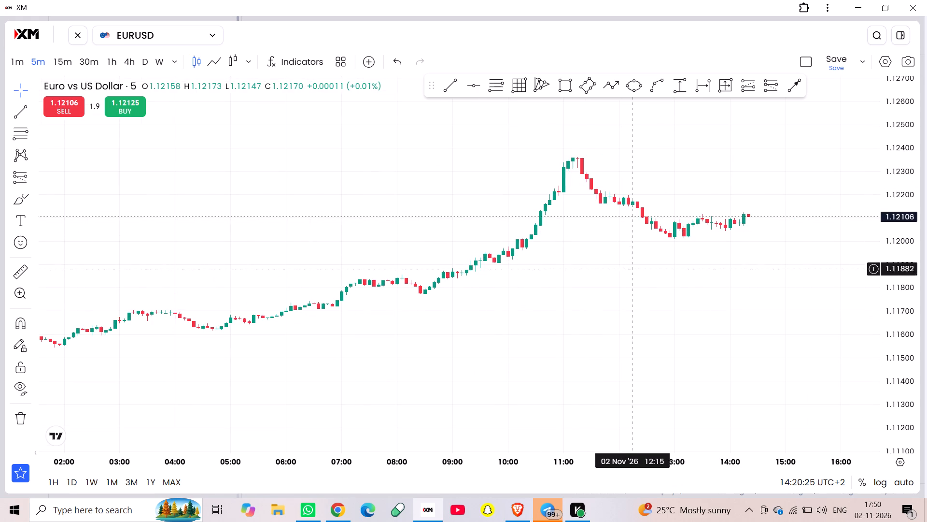
scroll(911, 294, up, 10)
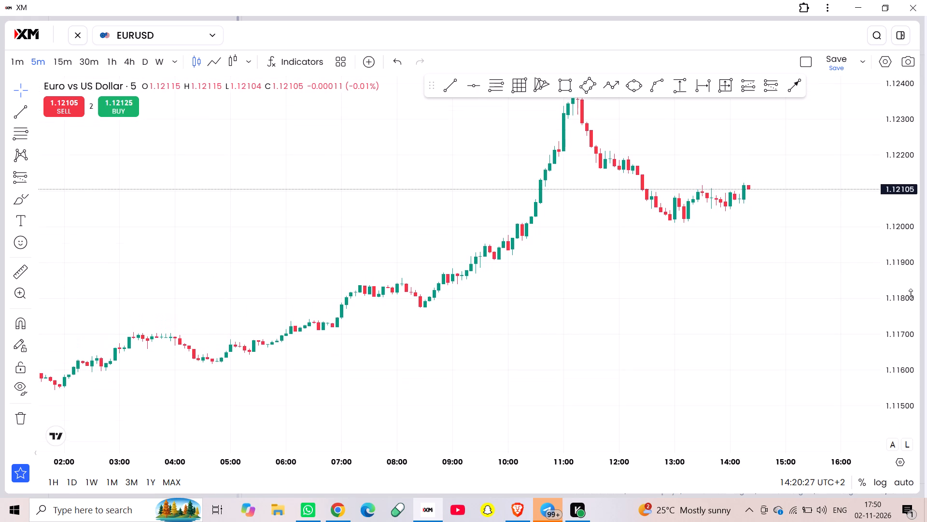
scroll(911, 294, up, 6)
drag(801, 200, 685, 293)
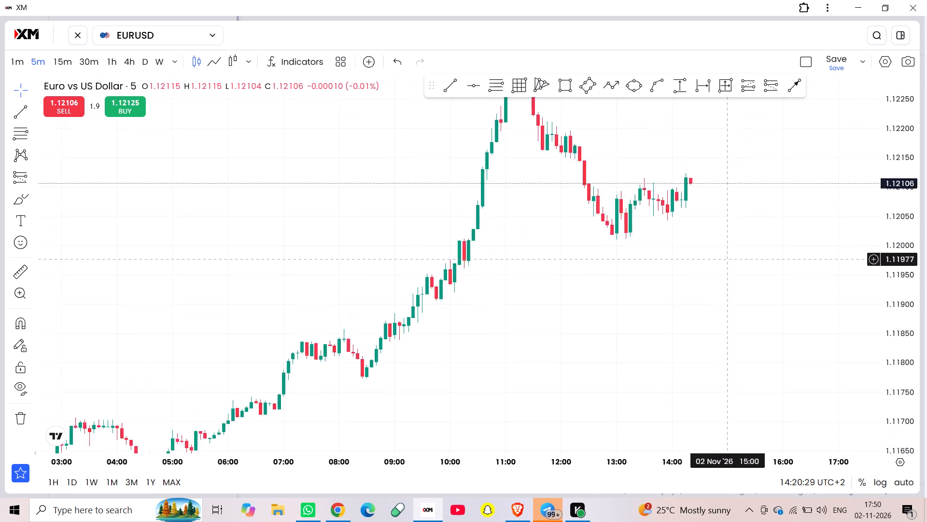
drag(685, 293, 667, 322)
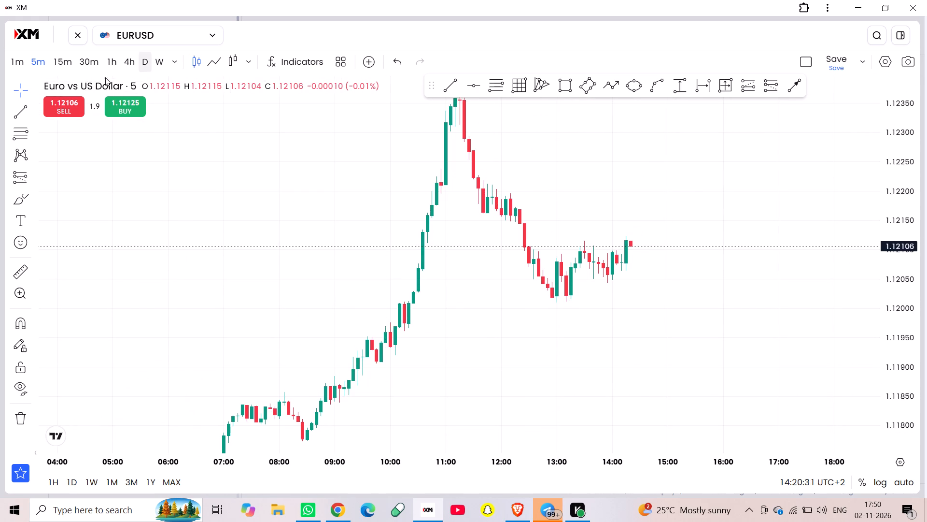
Examine the EURUSD price swings from 28 Oct to 2 Nov on the 1-hour timeframe.
click(107, 57)
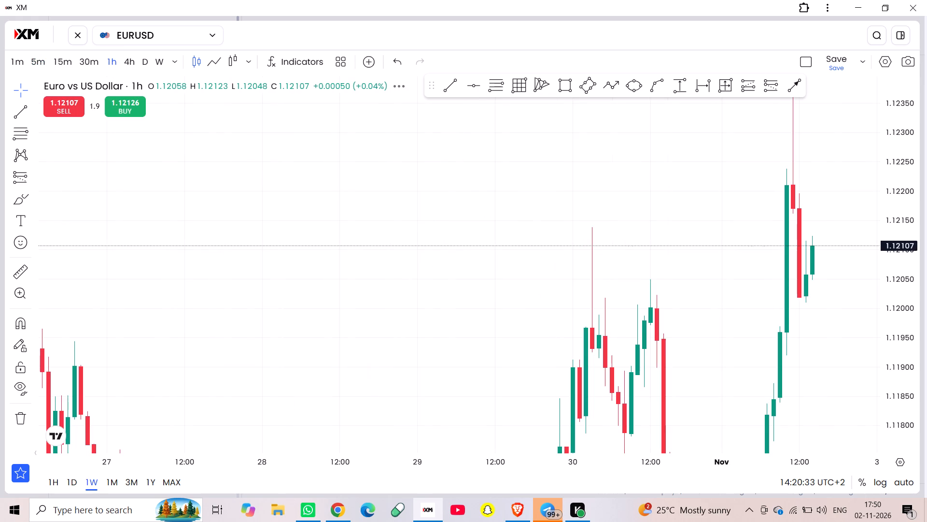
scroll(439, 188, left, 2)
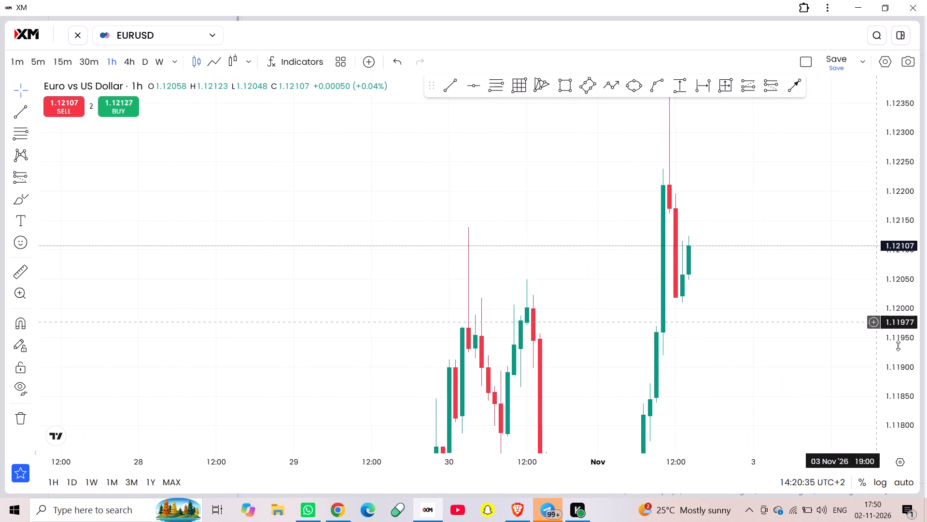
scroll(915, 353, down, 8)
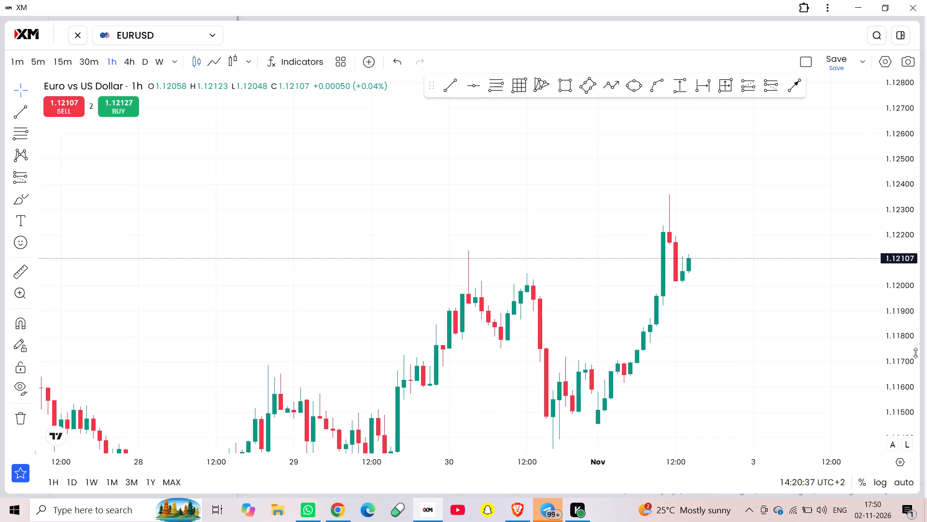
scroll(915, 353, up, 3)
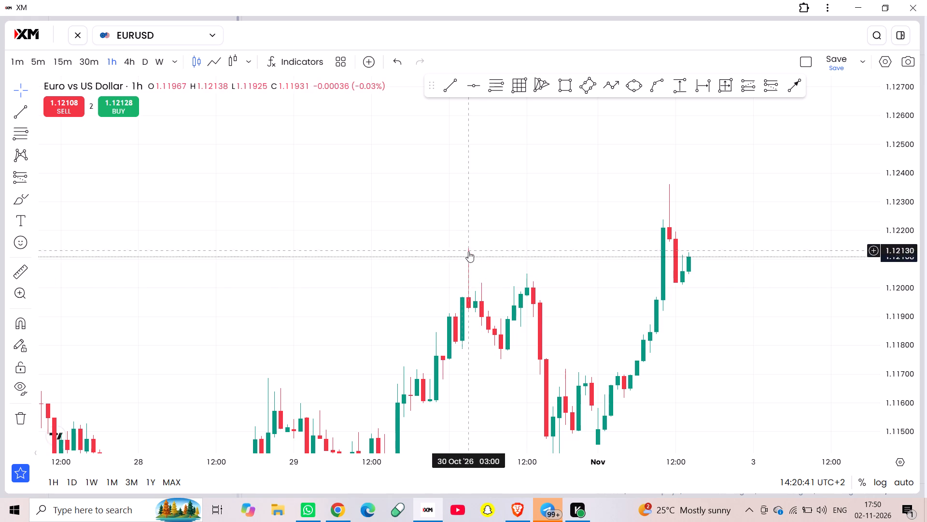
drag(350, 344, 353, 200)
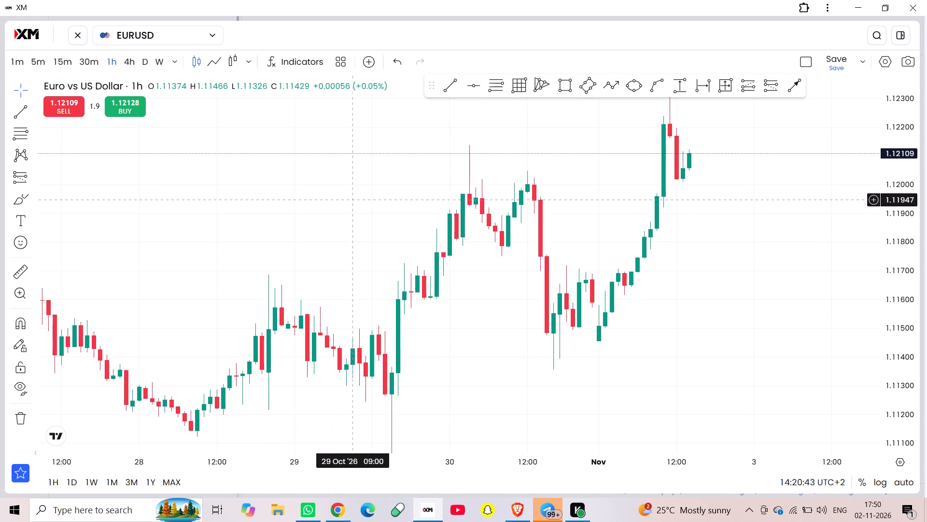
drag(353, 200, 351, 221)
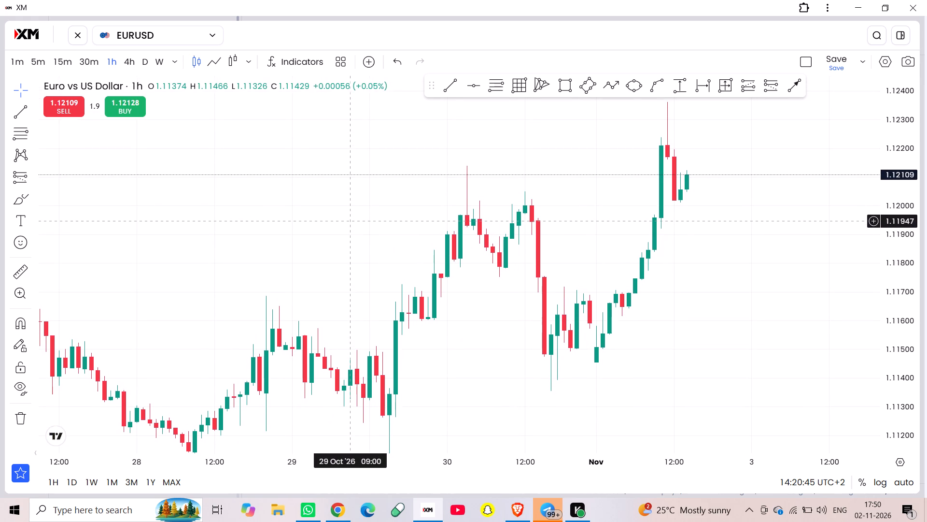
drag(351, 221, 352, 259)
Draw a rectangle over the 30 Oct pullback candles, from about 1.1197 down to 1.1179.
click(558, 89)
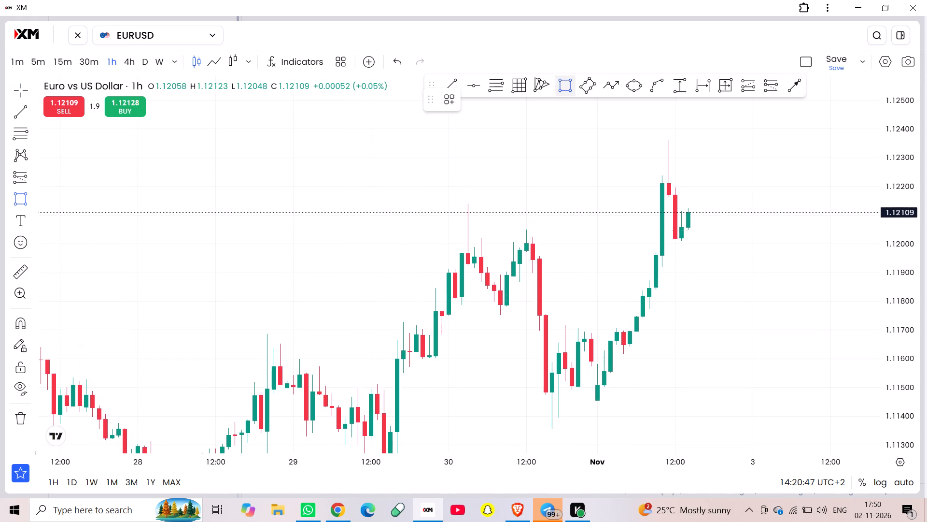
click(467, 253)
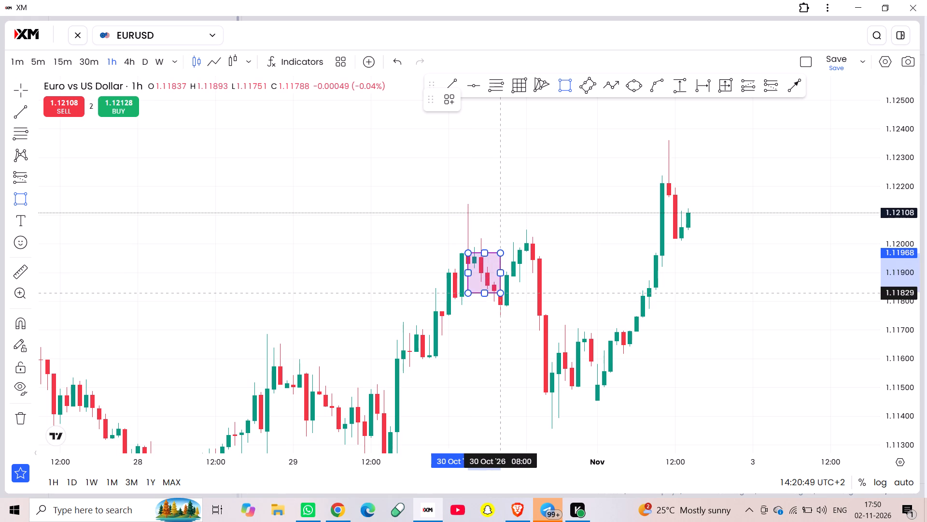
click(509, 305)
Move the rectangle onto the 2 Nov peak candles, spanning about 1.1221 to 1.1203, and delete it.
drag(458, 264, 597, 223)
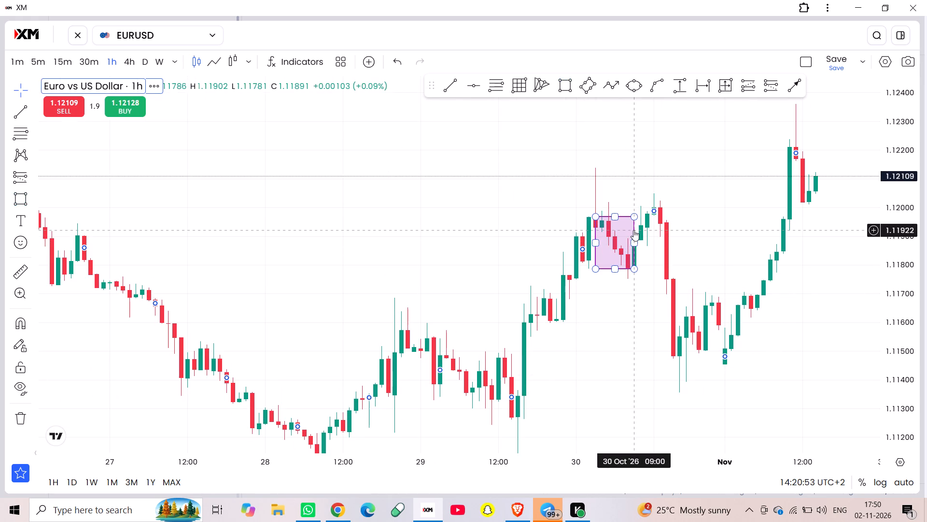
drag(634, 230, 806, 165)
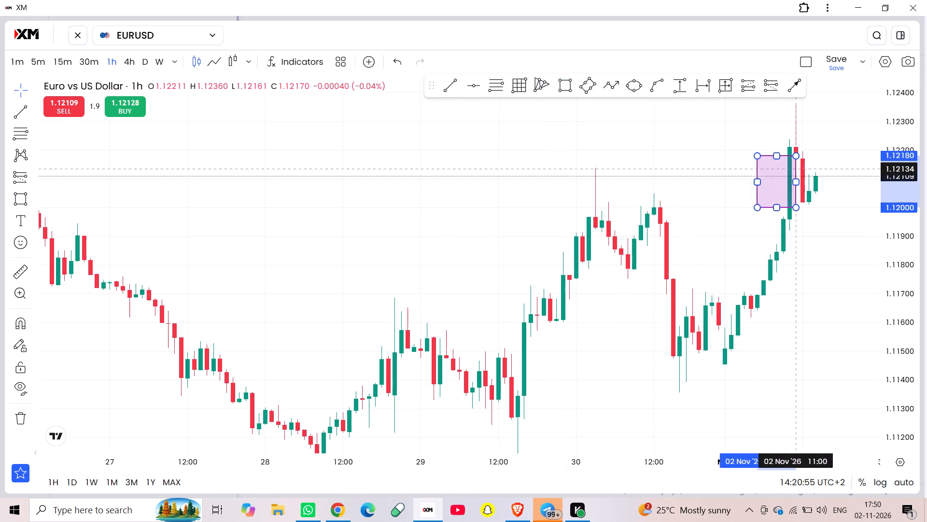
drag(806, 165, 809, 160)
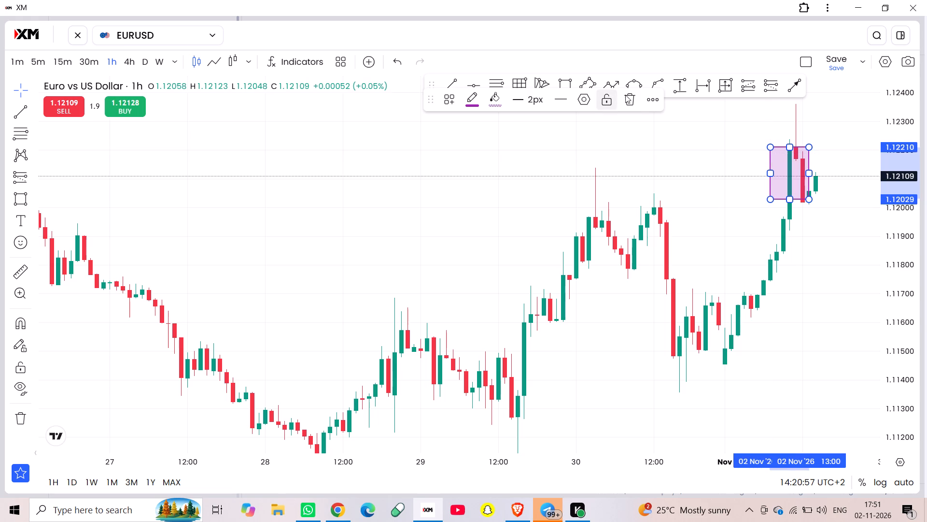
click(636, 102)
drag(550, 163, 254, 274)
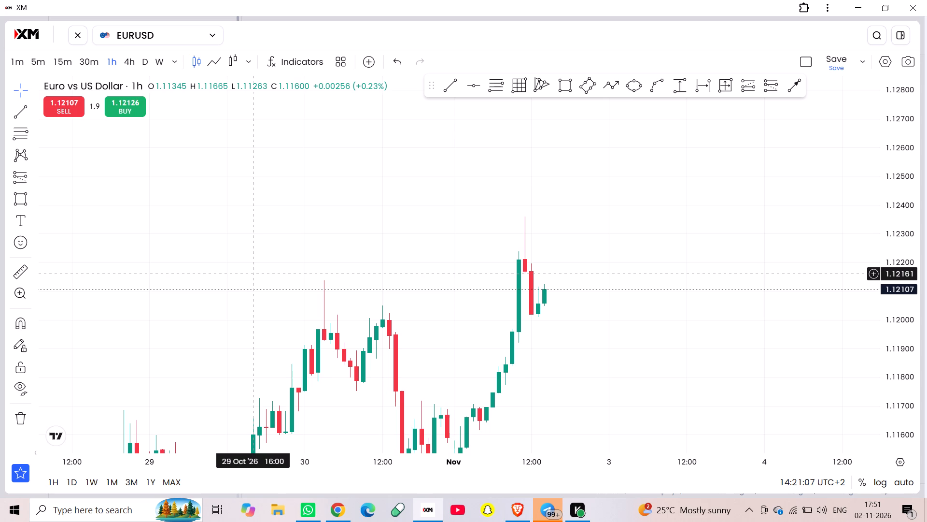
Switch the chart to the US100Cash instrument.
click(146, 30)
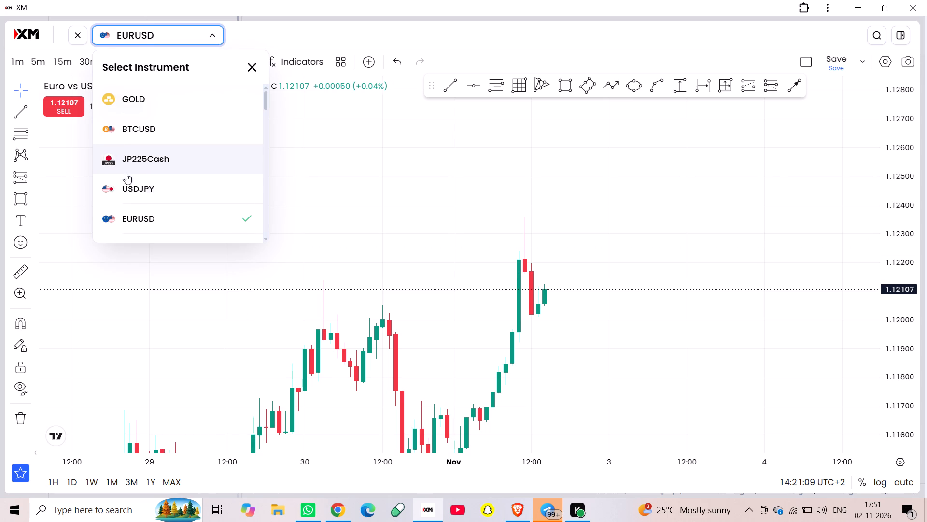
scroll(126, 178, down, 2)
click(137, 158)
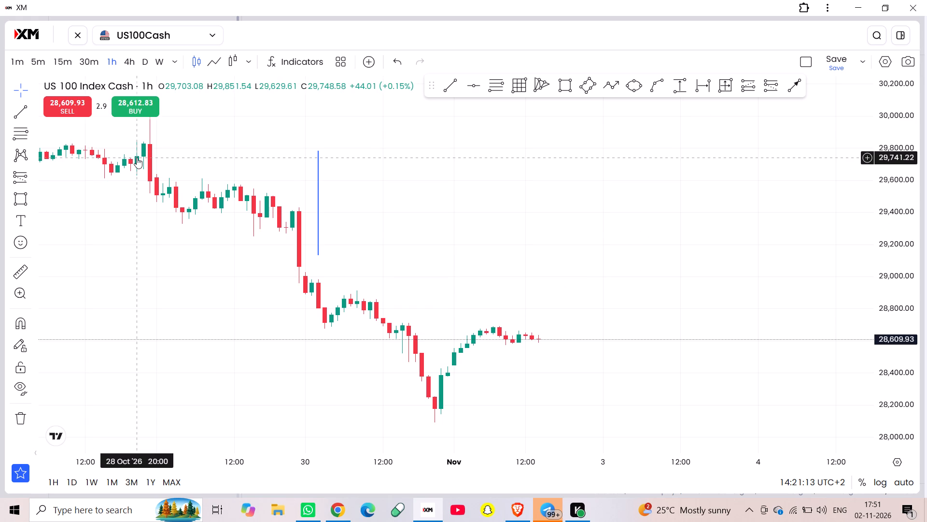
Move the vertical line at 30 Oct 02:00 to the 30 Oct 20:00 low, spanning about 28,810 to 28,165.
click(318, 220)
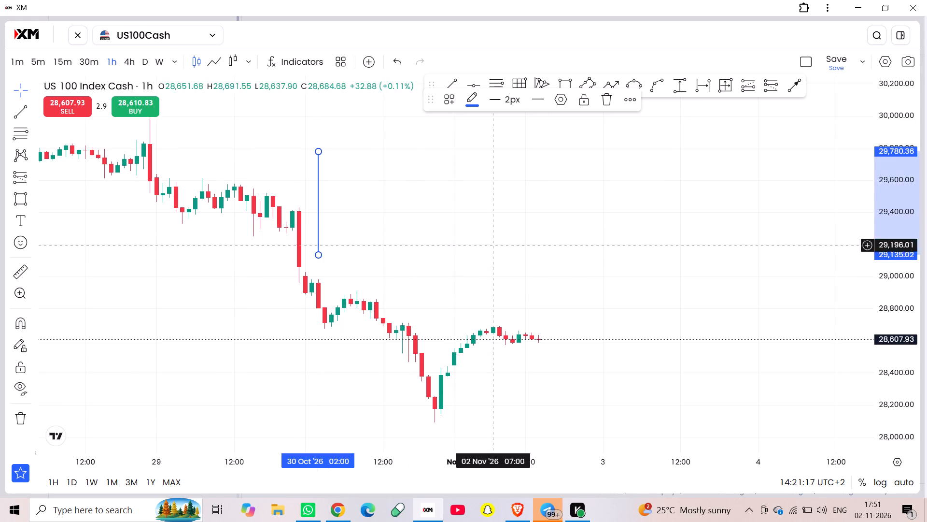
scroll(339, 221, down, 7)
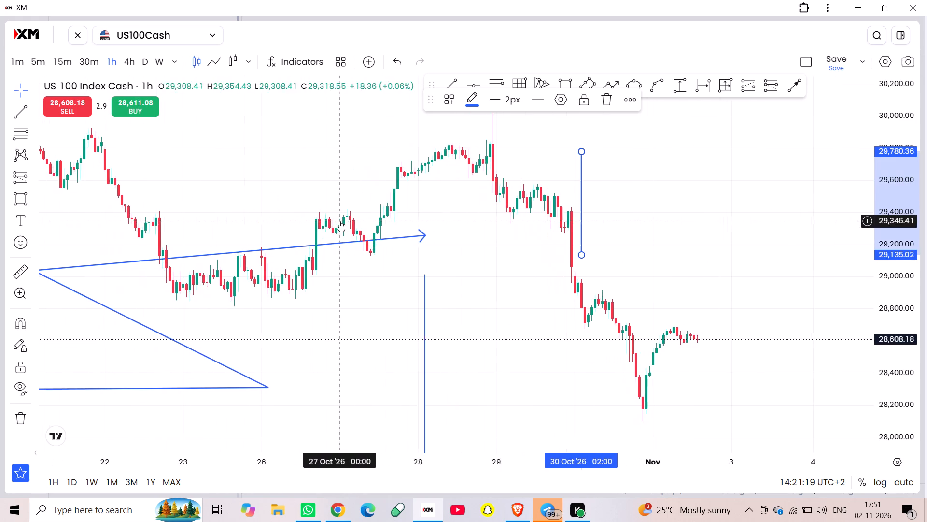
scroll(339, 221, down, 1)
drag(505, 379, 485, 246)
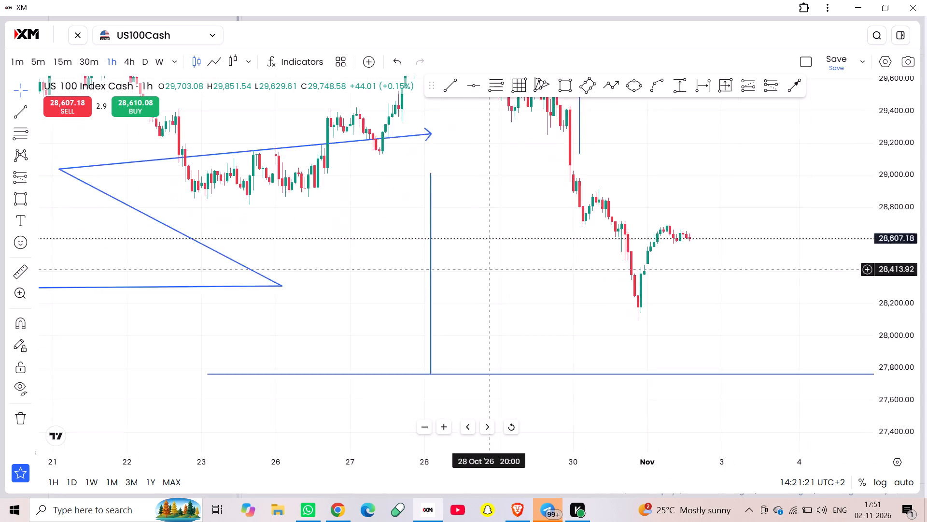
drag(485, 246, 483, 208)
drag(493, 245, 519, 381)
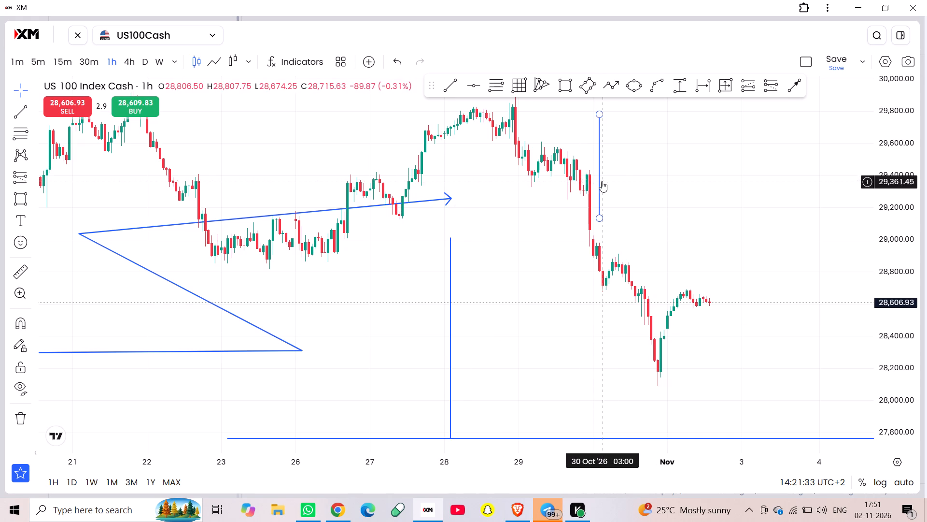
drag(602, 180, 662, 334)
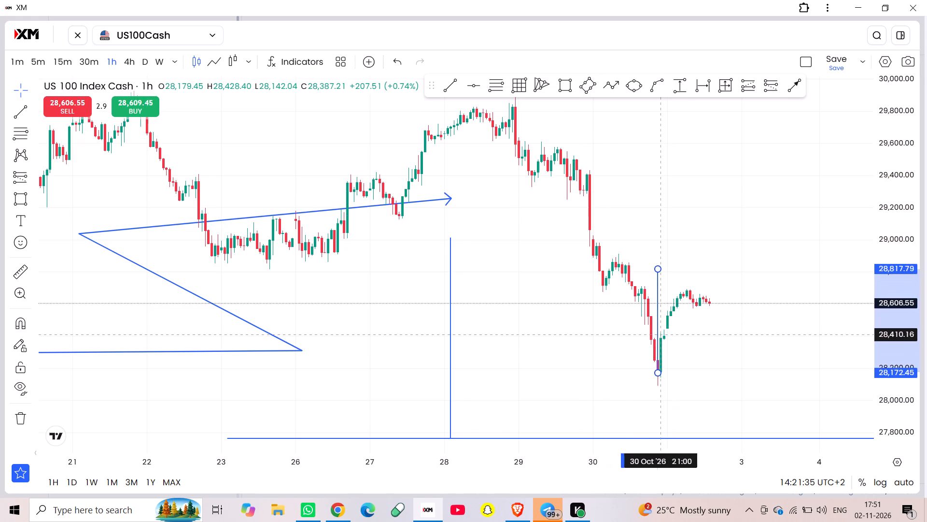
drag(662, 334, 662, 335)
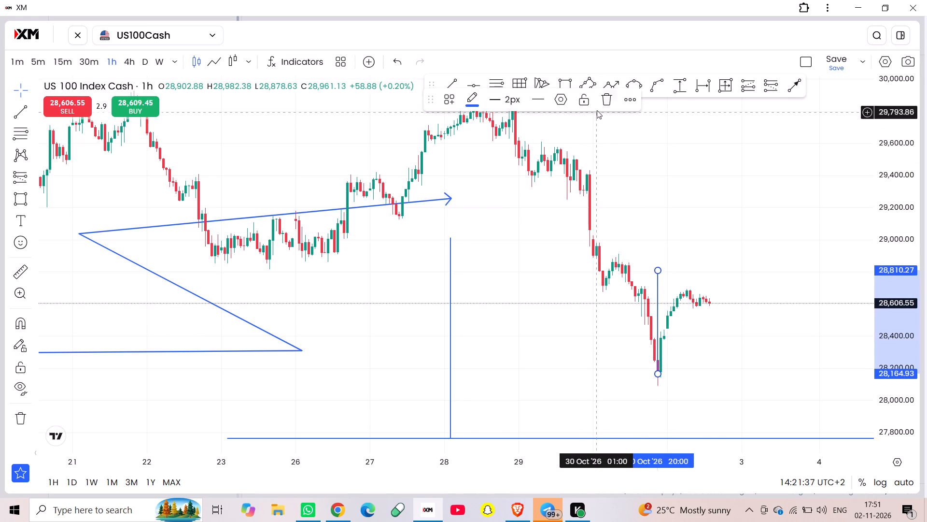
Delete the moved vertical line and all other drawings from the US100Cash chart.
click(605, 107)
click(20, 417)
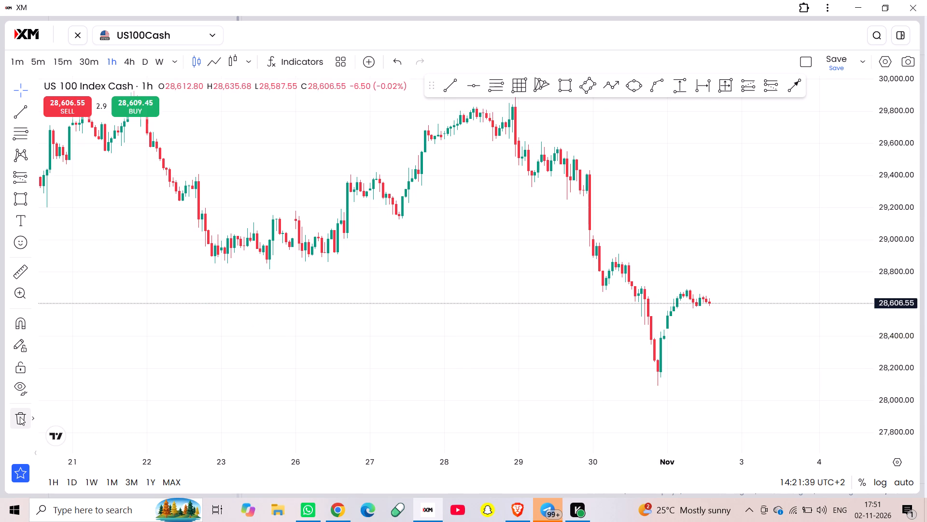
Switch the US100Cash chart to the 5-minute timeframe.
scroll(284, 357, up, 1)
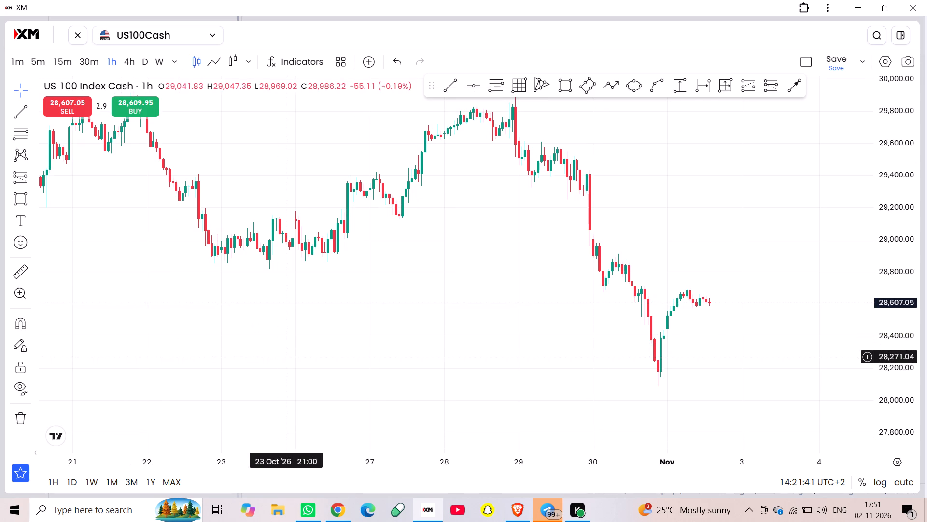
scroll(284, 357, up, 1)
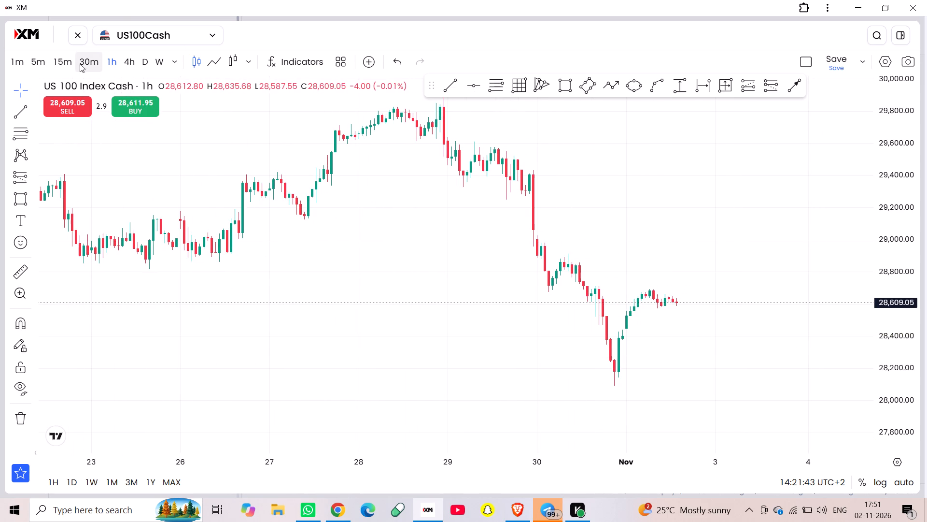
click(46, 67)
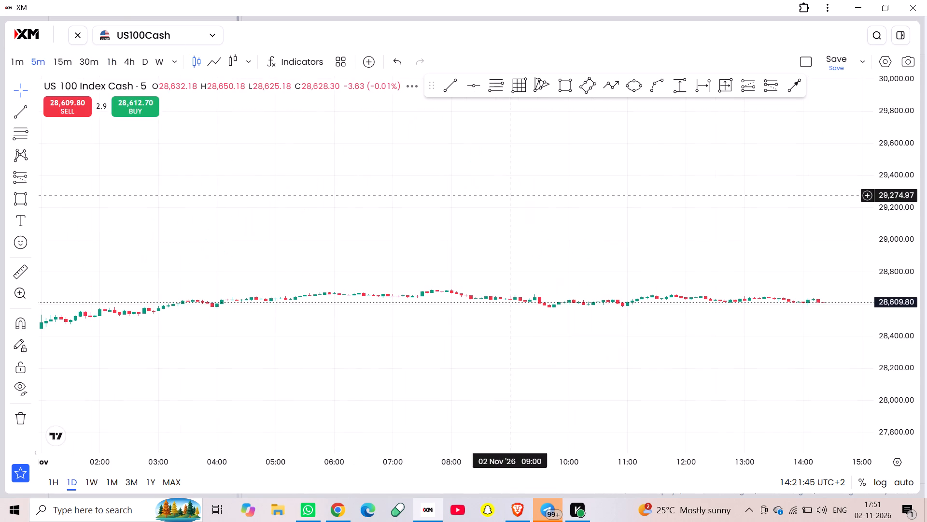
Examine the US100Cash 5-minute price action from 30 Oct through the 2 Nov consolidation.
scroll(508, 195, down, 11)
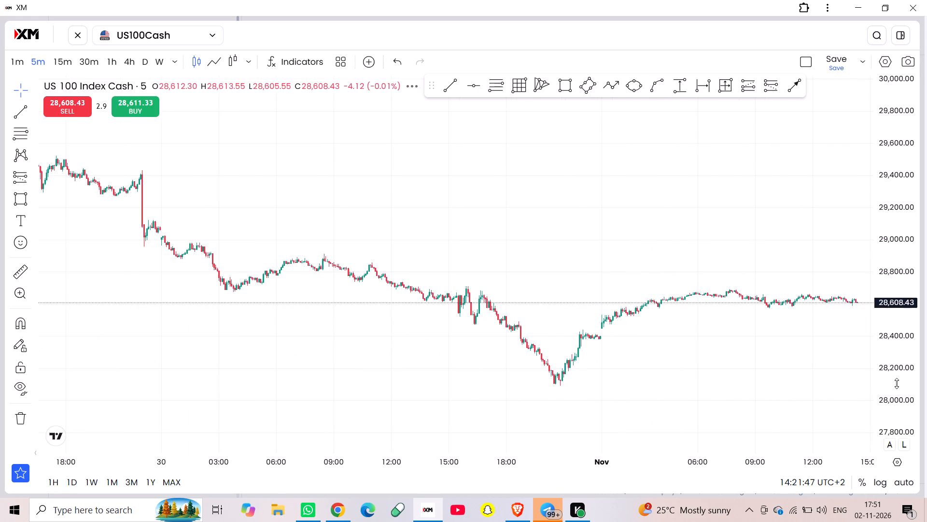
scroll(897, 383, up, 16)
drag(646, 309, 537, 196)
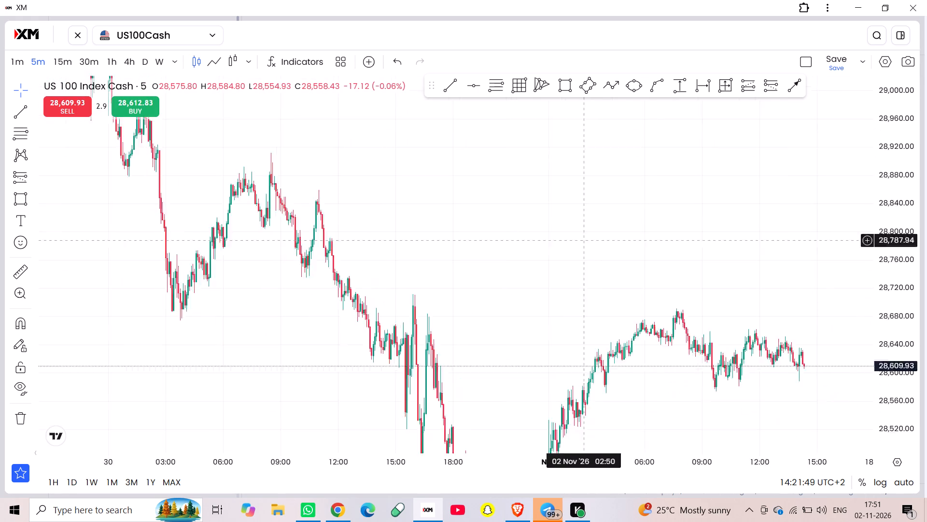
drag(537, 196, 505, 167)
scroll(505, 165, up, 7)
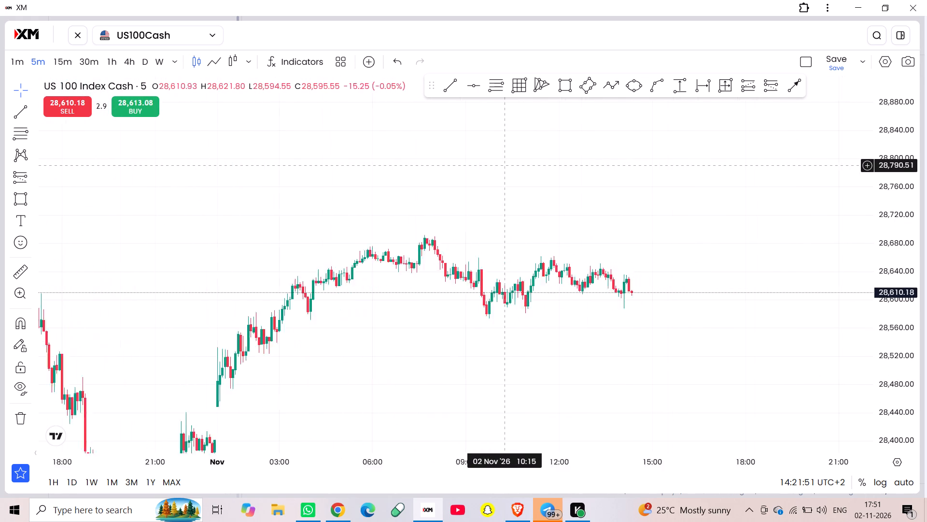
scroll(505, 165, up, 1)
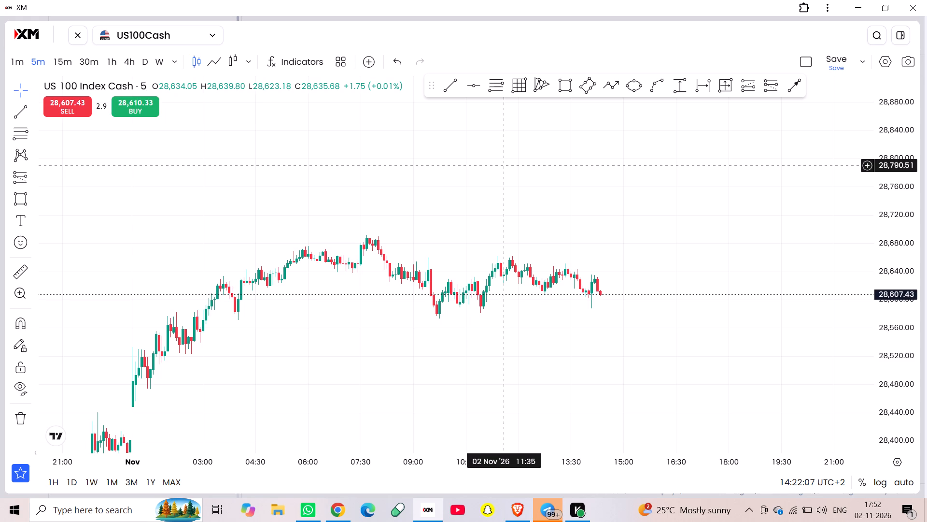
scroll(505, 165, down, 2)
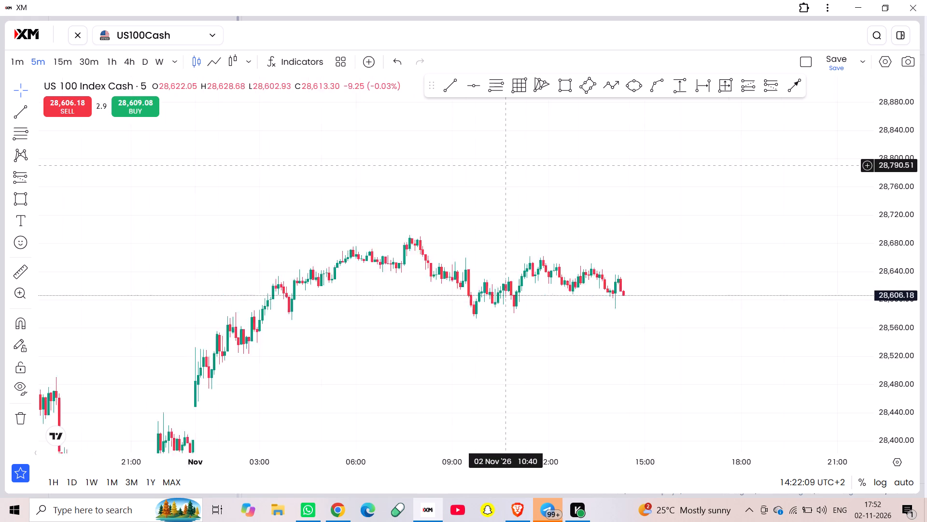
scroll(505, 165, down, 2)
scroll(505, 165, up, 3)
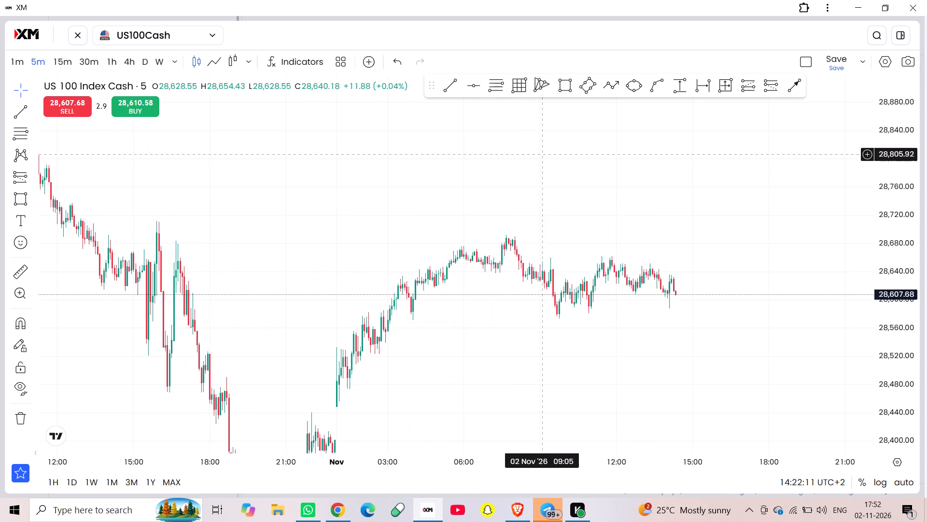
Draw a rising trend line under the 2 Nov lows, from 09:35 at about 28,578 to about 16:30 at 28,641.
drag(536, 157, 469, 114)
click(449, 81)
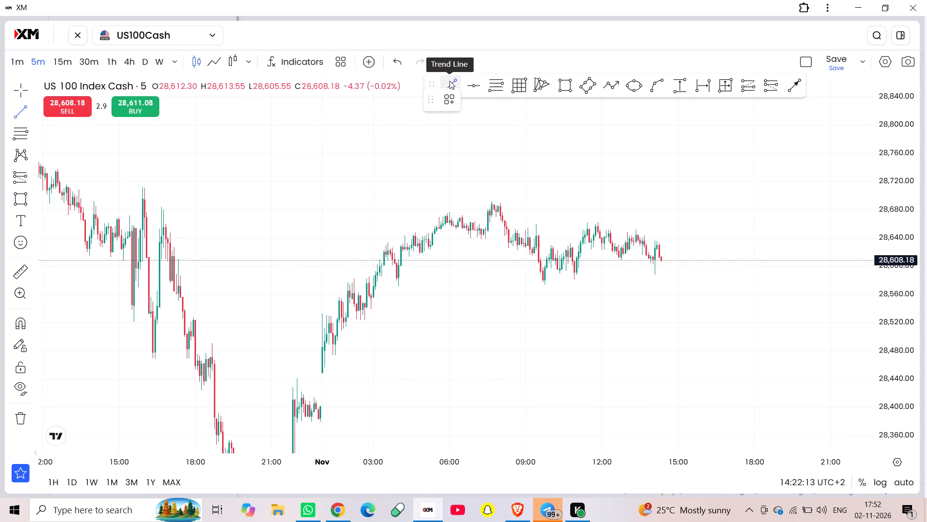
click(542, 281)
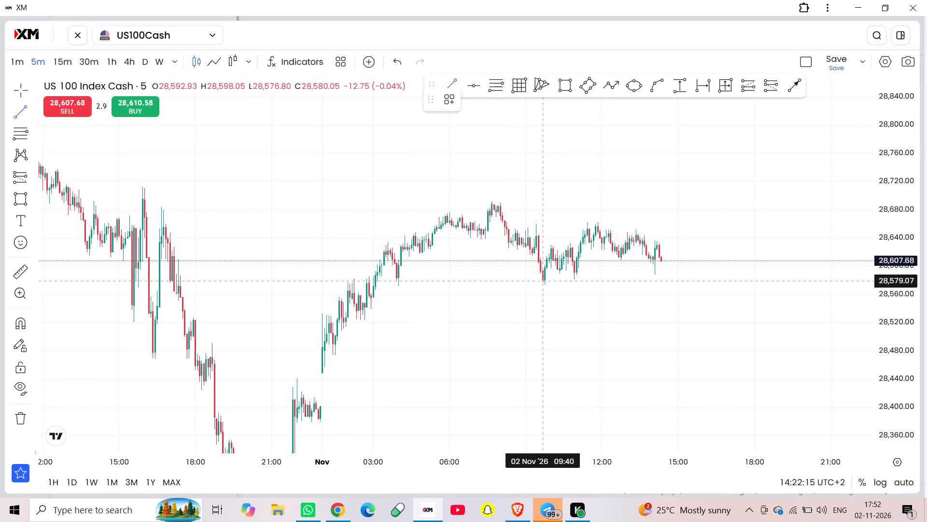
click(720, 235)
Draw a falling trend line along the 2 Nov highs, from 07:50 at about 28,693 to about 17:25 at 28,610.
click(448, 83)
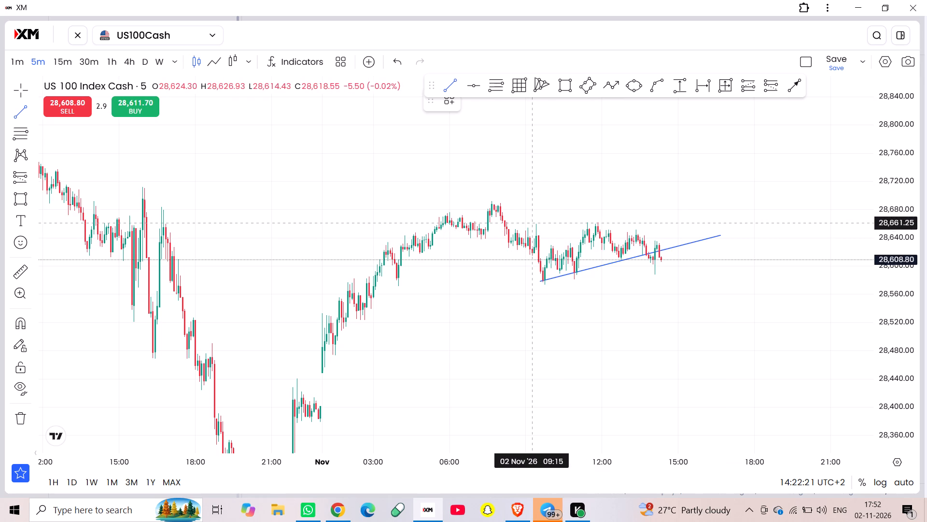
click(495, 200)
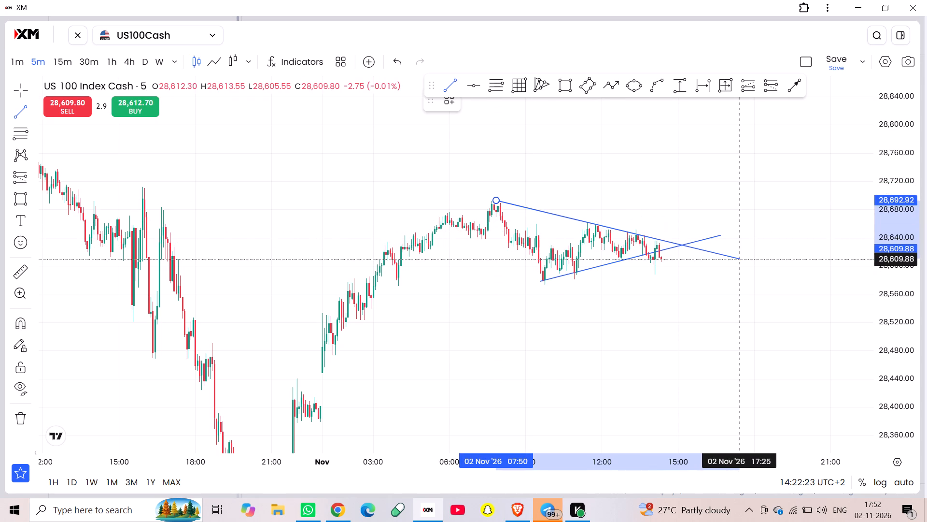
click(741, 257)
click(659, 343)
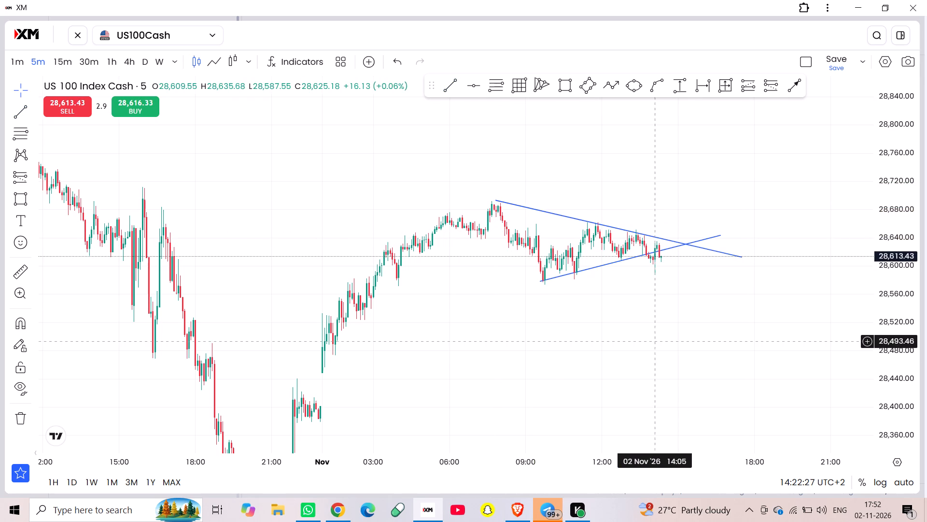
Switch the chart to the GBPUSD instrument.
scroll(899, 311, up, 6)
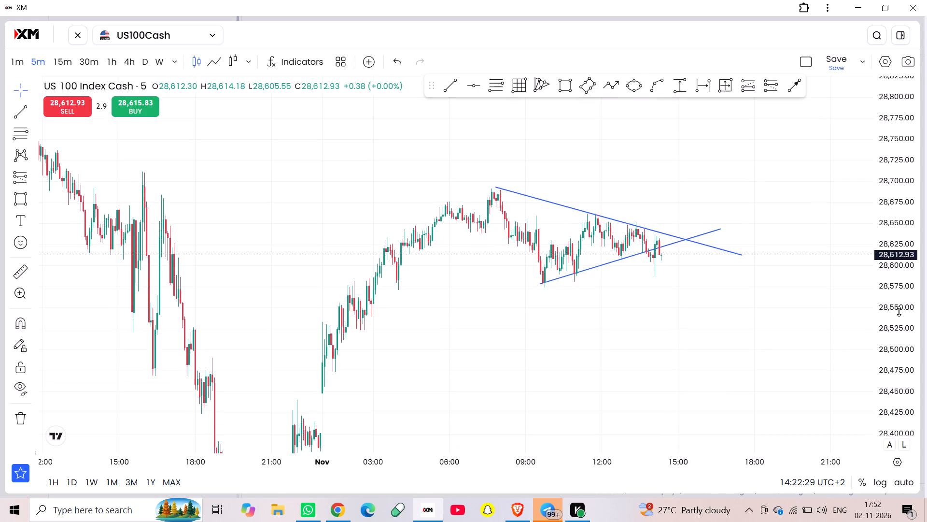
scroll(899, 311, up, 5)
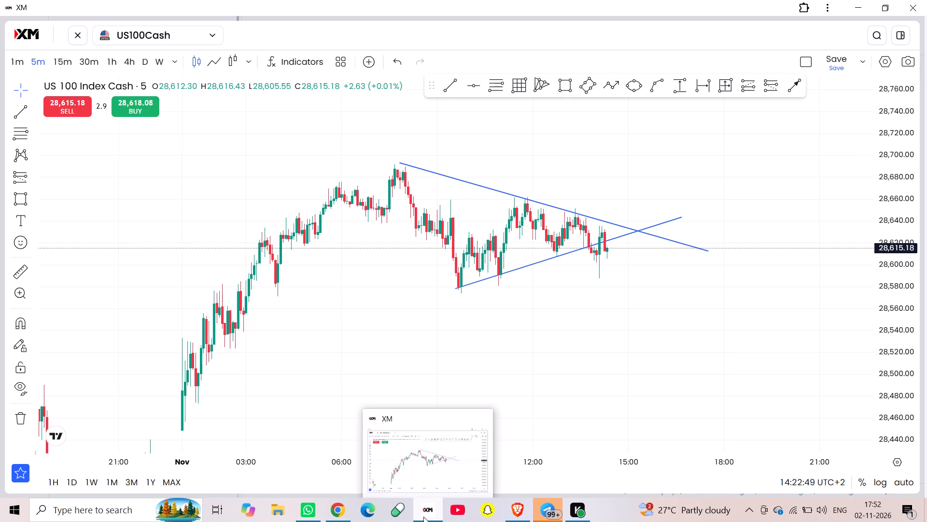
click(178, 33)
scroll(153, 188, down, 2)
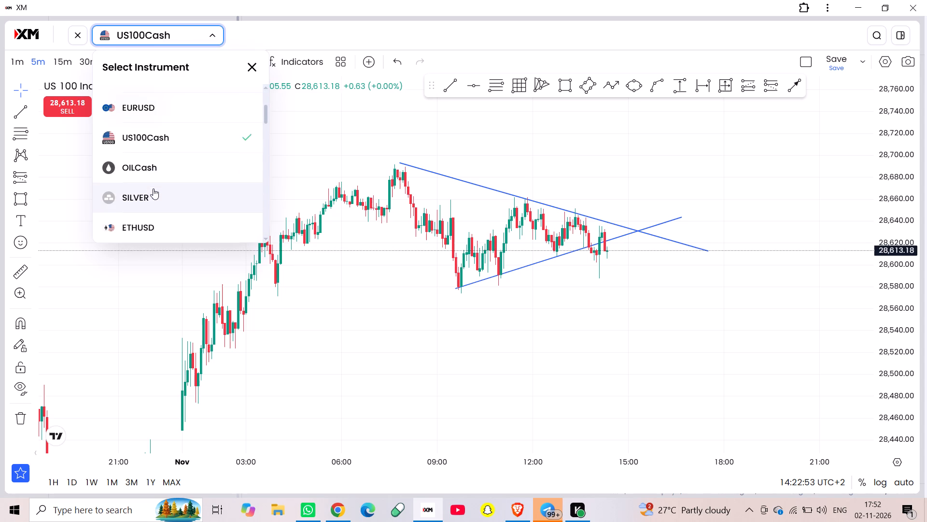
scroll(153, 188, down, 3)
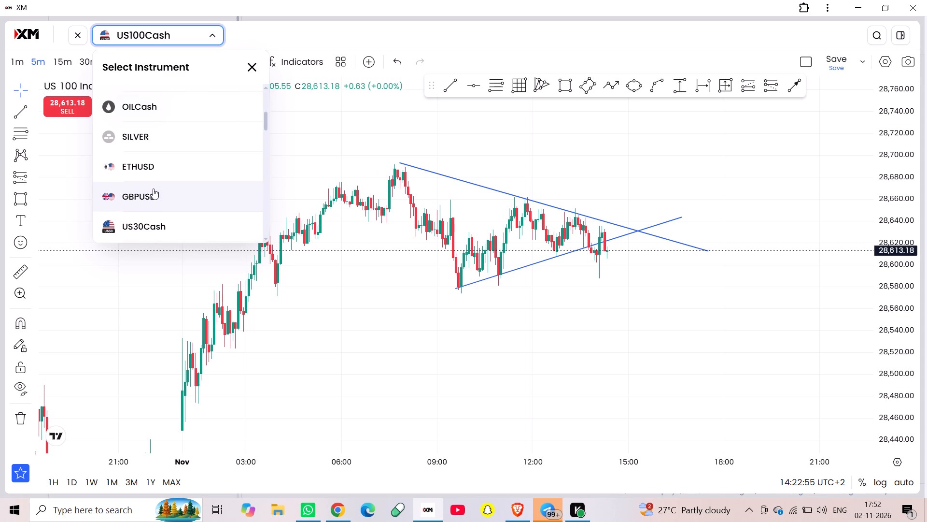
scroll(153, 188, down, 1)
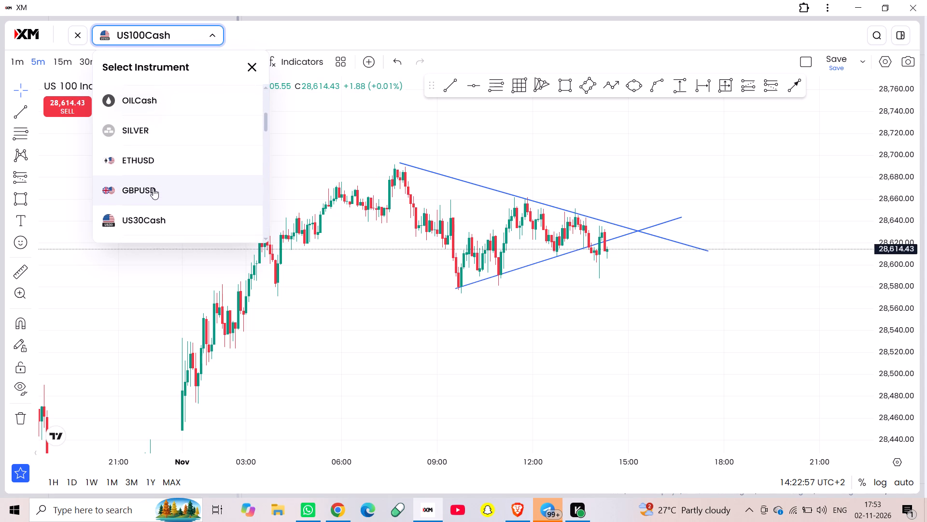
scroll(153, 188, down, 1)
click(153, 189)
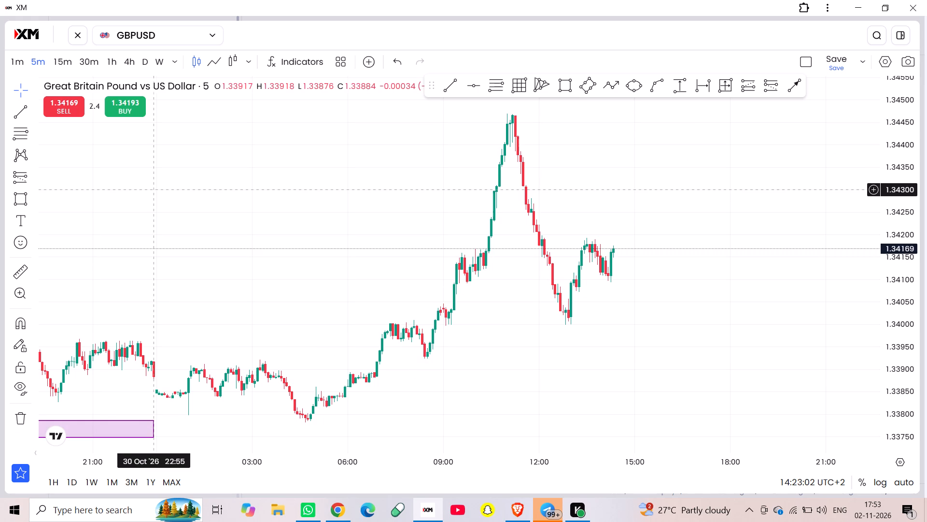
Delete all existing drawings from the GBPUSD chart.
scroll(208, 351, down, 4)
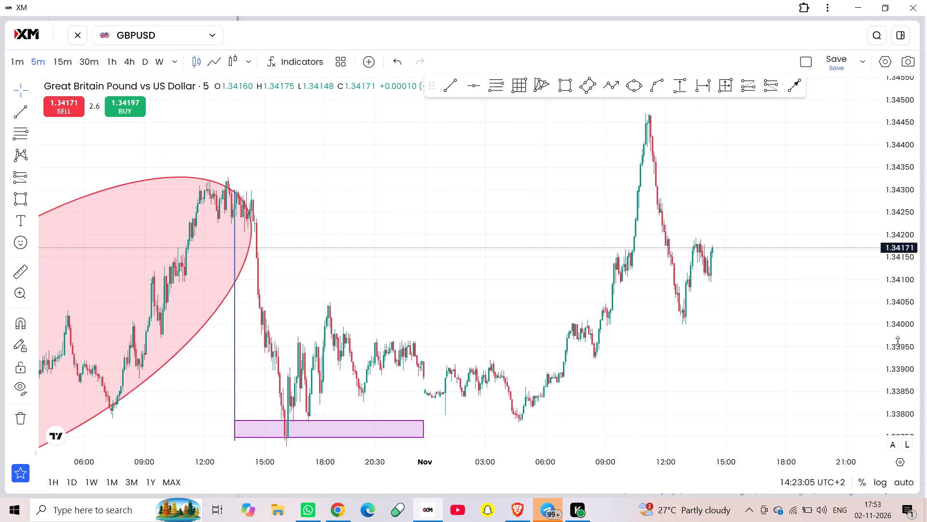
scroll(898, 341, down, 6)
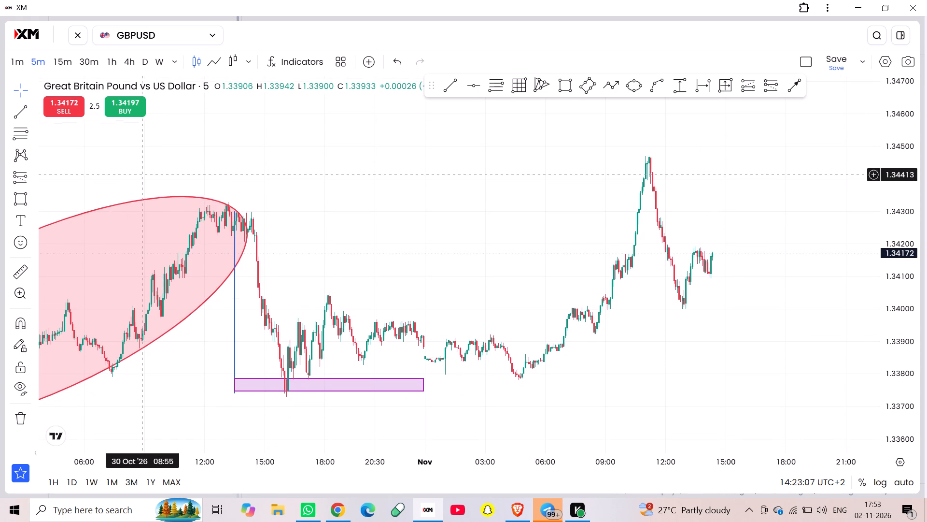
click(20, 421)
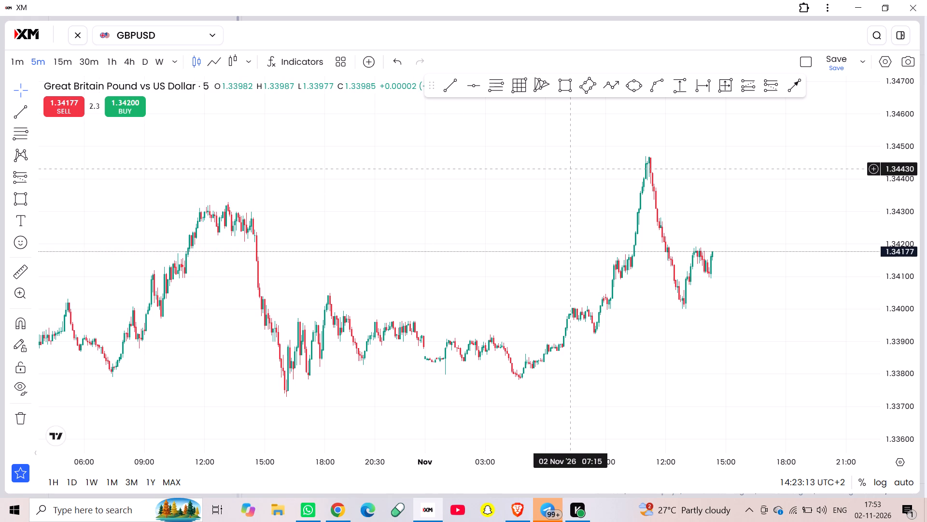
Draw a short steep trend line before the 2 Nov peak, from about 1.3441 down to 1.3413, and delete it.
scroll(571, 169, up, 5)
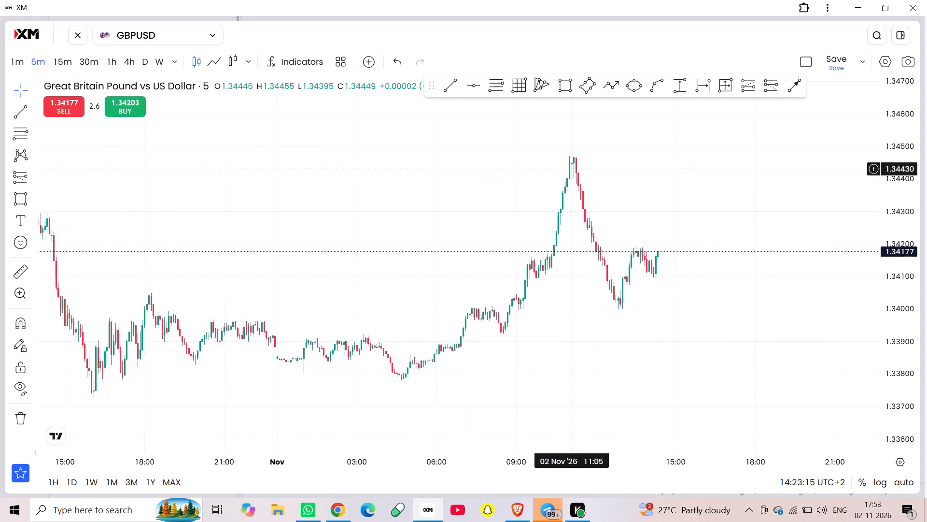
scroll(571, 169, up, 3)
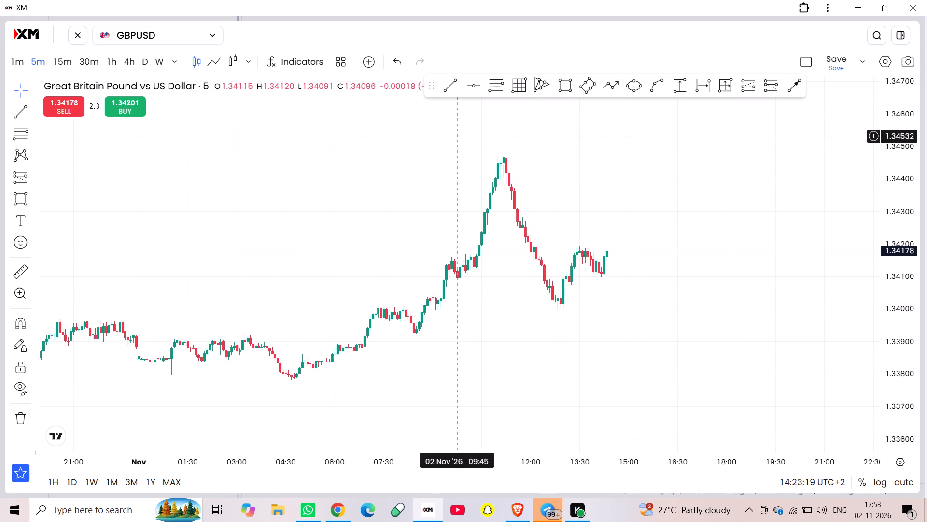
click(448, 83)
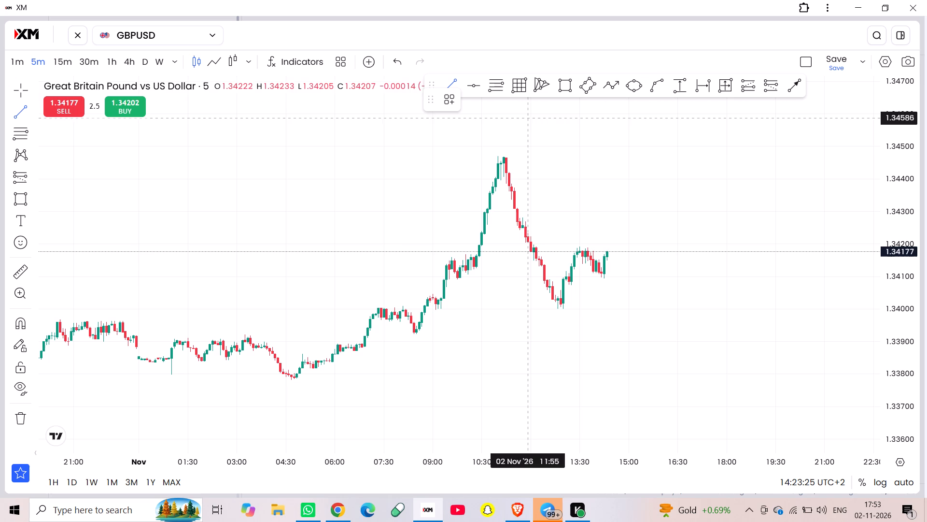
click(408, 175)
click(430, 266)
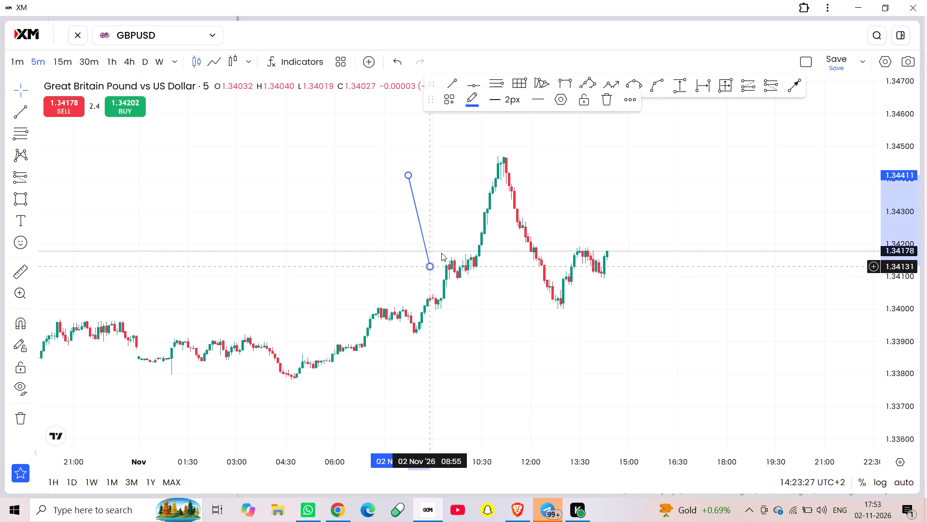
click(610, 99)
Switch the GBPUSD chart to the 15-minute timeframe.
scroll(391, 160, down, 2)
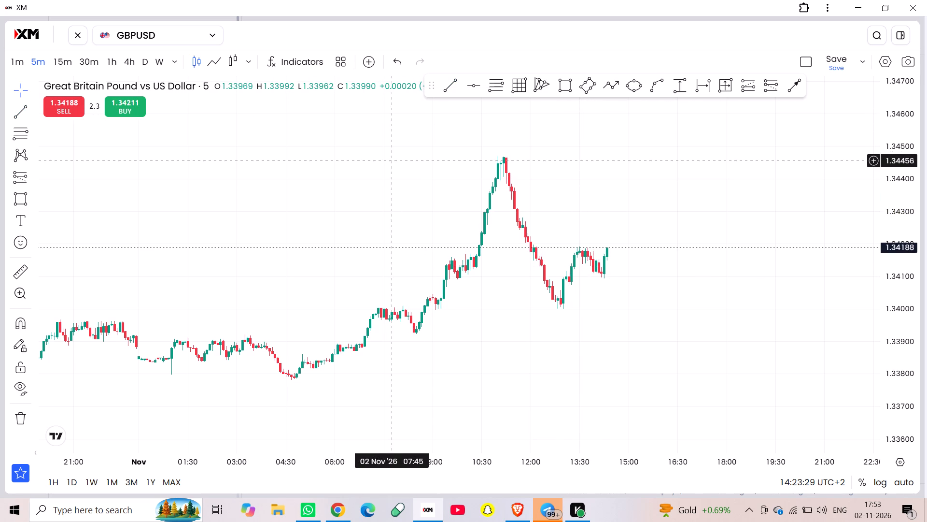
scroll(391, 160, down, 4)
click(60, 59)
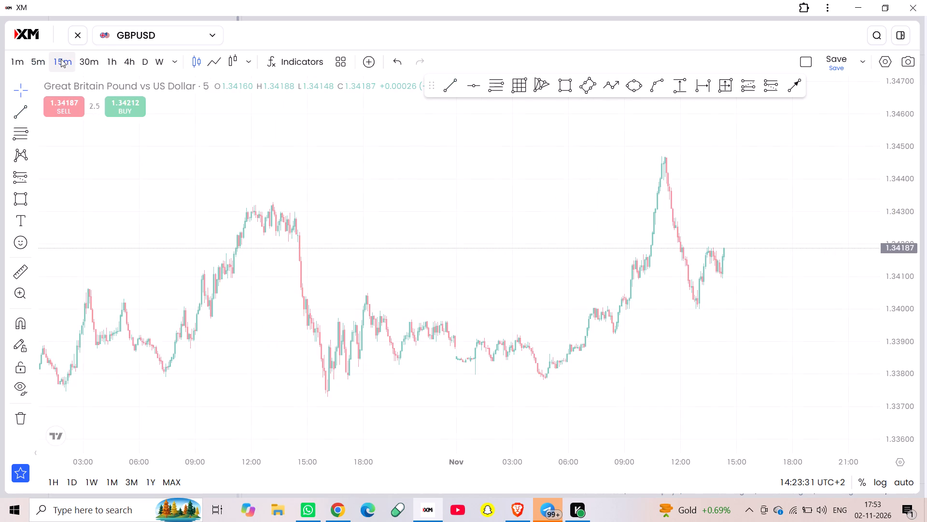
click(612, 198)
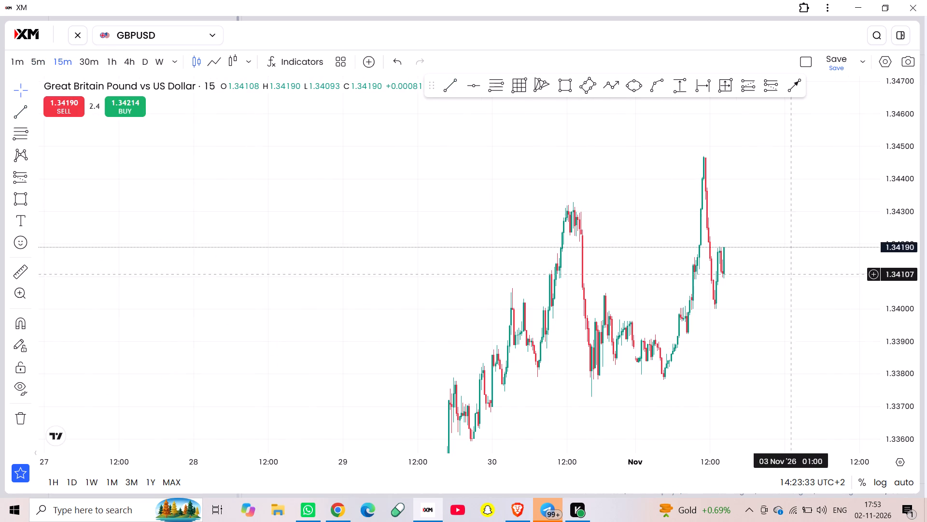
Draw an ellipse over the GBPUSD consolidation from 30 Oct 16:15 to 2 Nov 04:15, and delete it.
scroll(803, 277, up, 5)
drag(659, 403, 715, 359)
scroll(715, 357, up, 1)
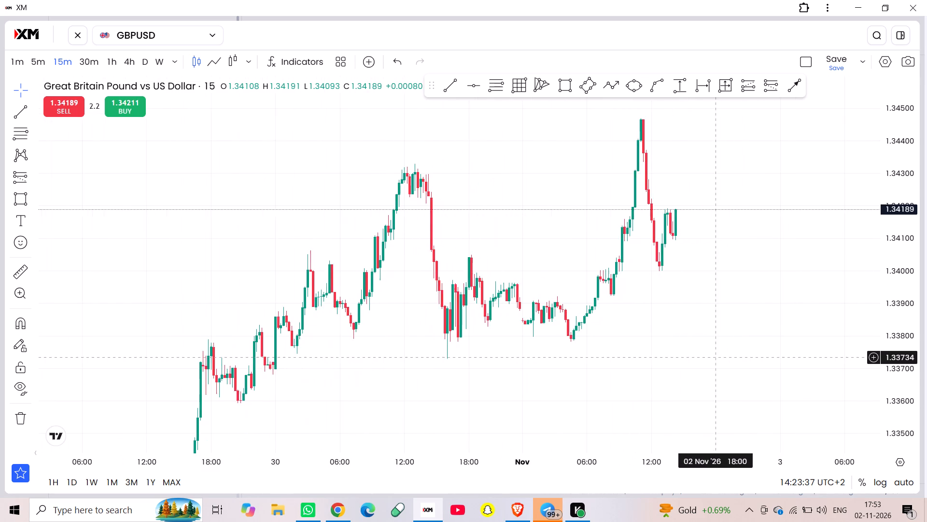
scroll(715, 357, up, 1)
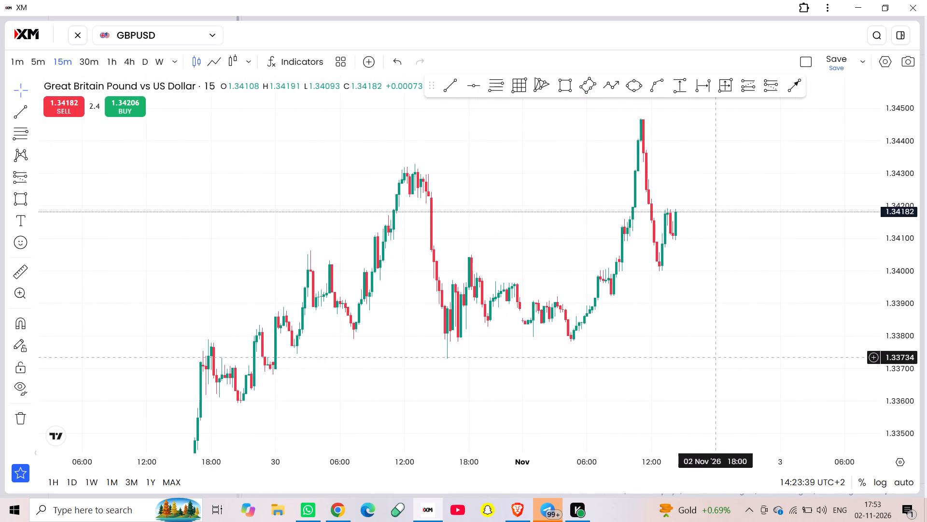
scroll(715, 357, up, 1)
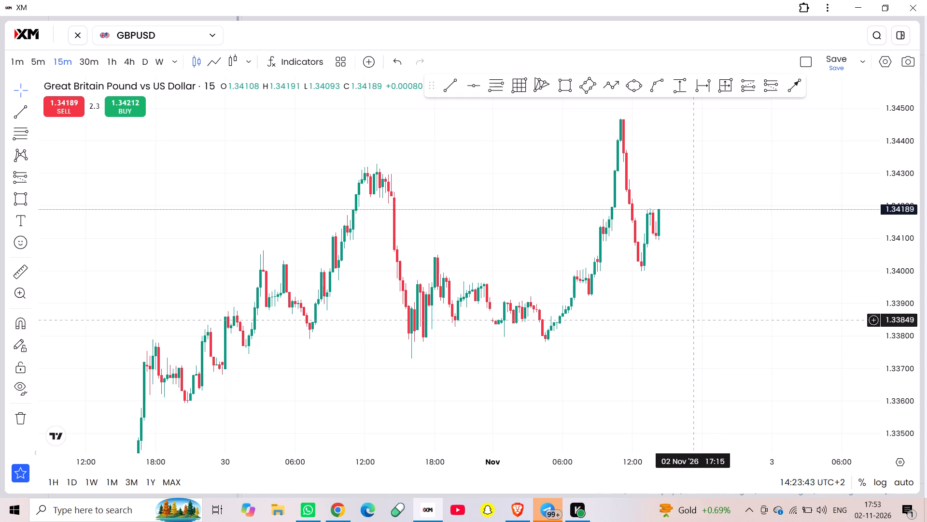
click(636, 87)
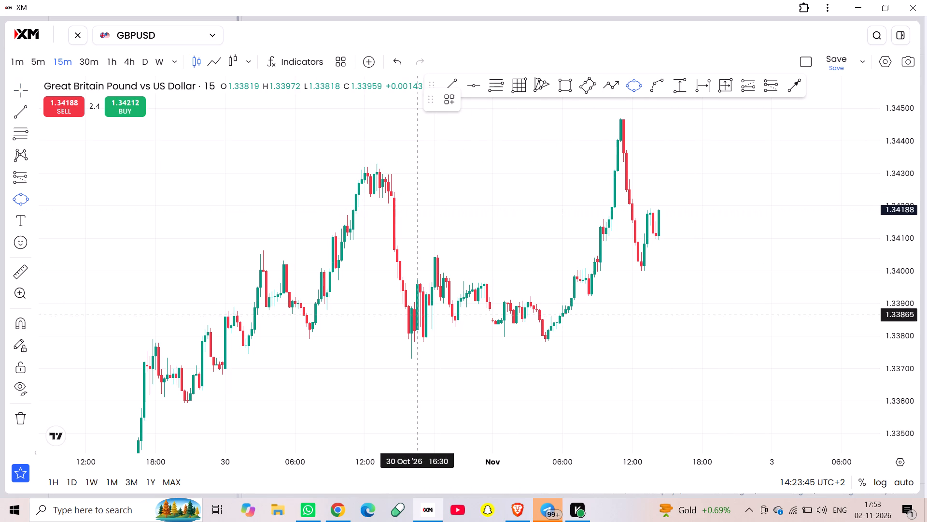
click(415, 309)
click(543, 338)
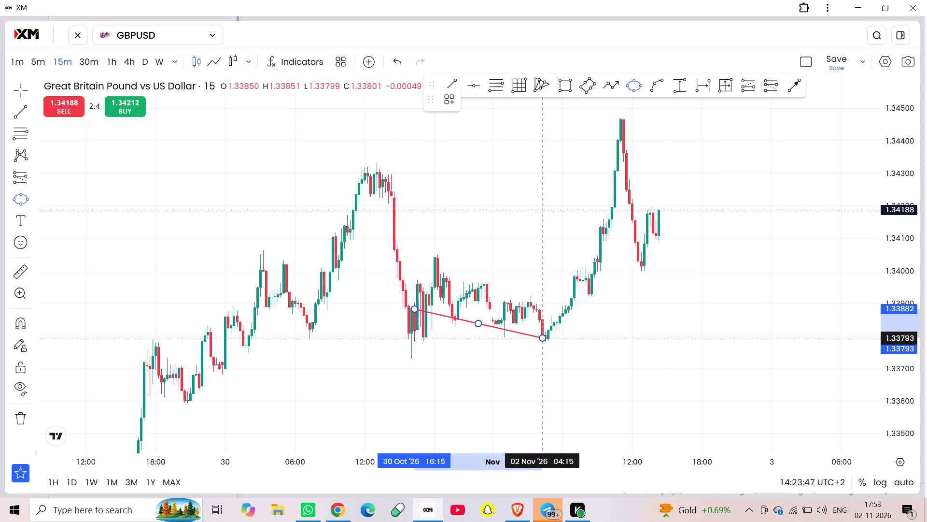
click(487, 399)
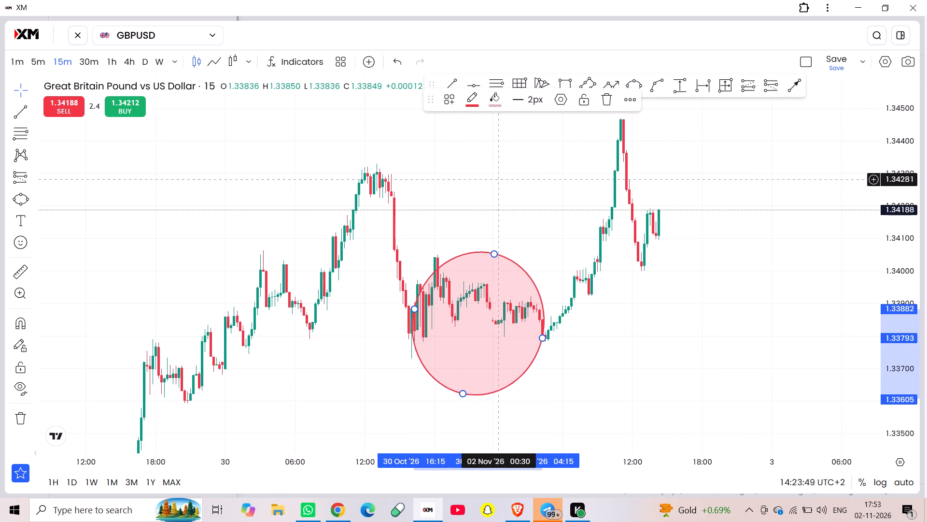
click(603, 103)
Draw a vertical trend line at the 30 Oct 13:00 peak, from about 1.3430 down to about 1.3381.
click(450, 85)
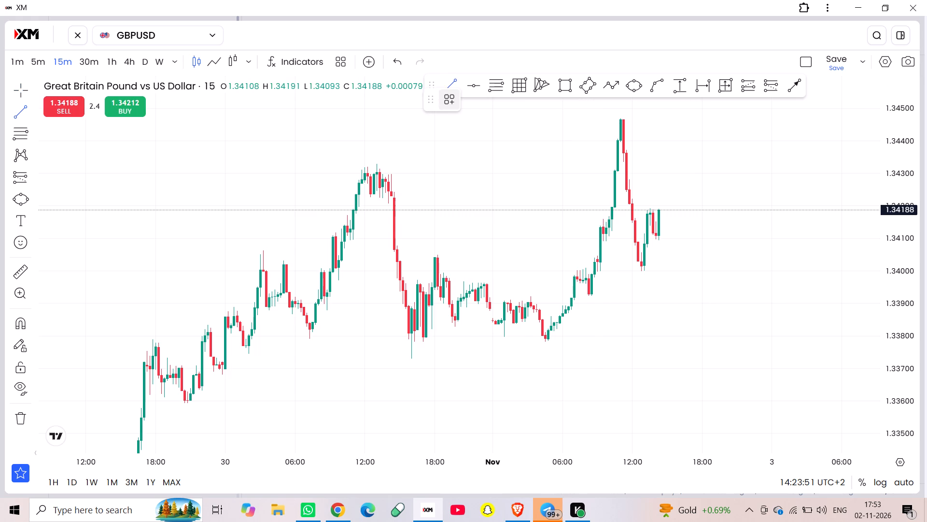
click(377, 172)
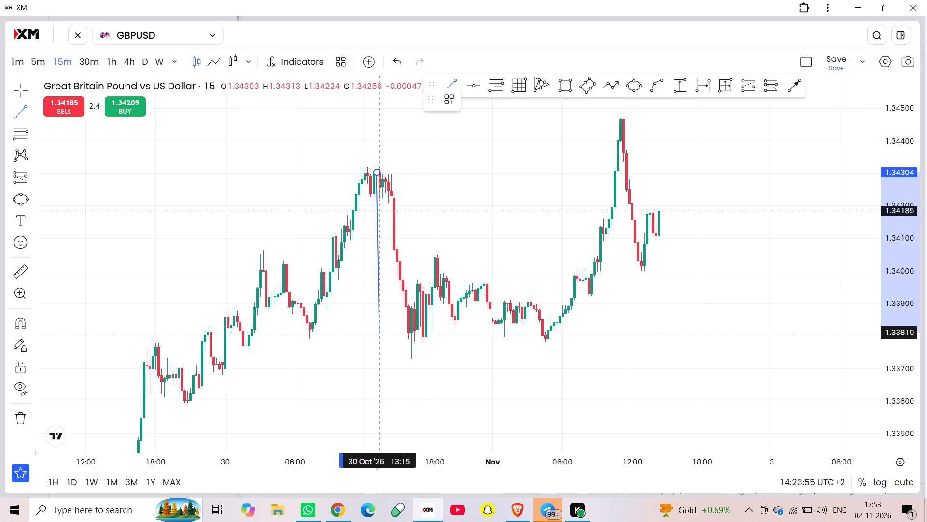
click(374, 332)
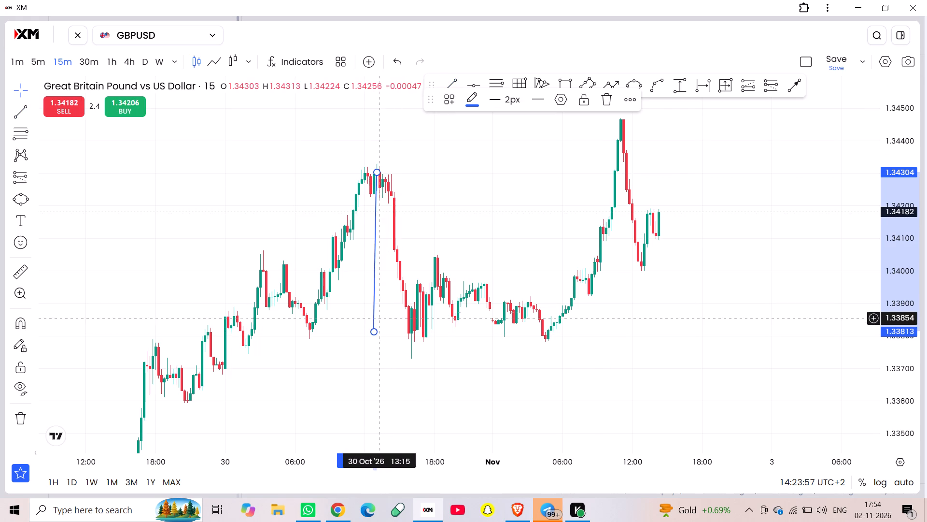
drag(373, 332, 379, 331)
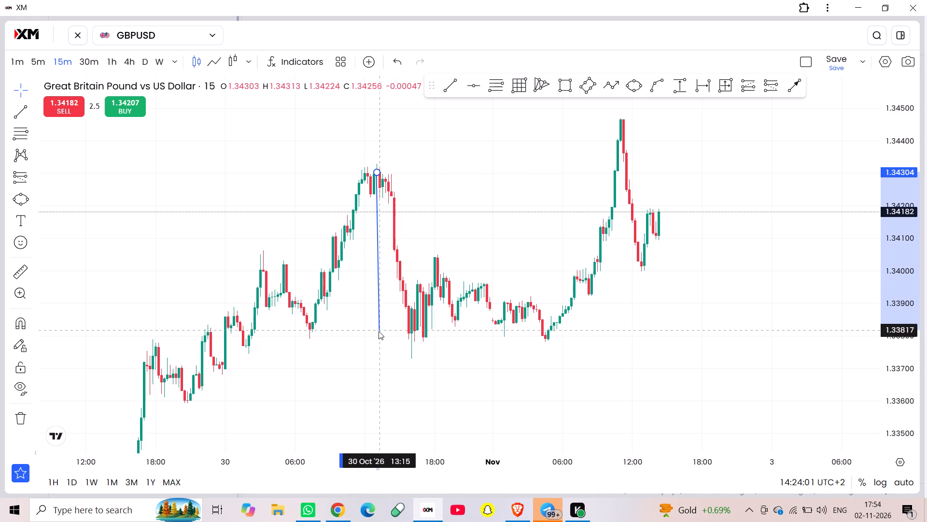
drag(379, 331, 378, 332)
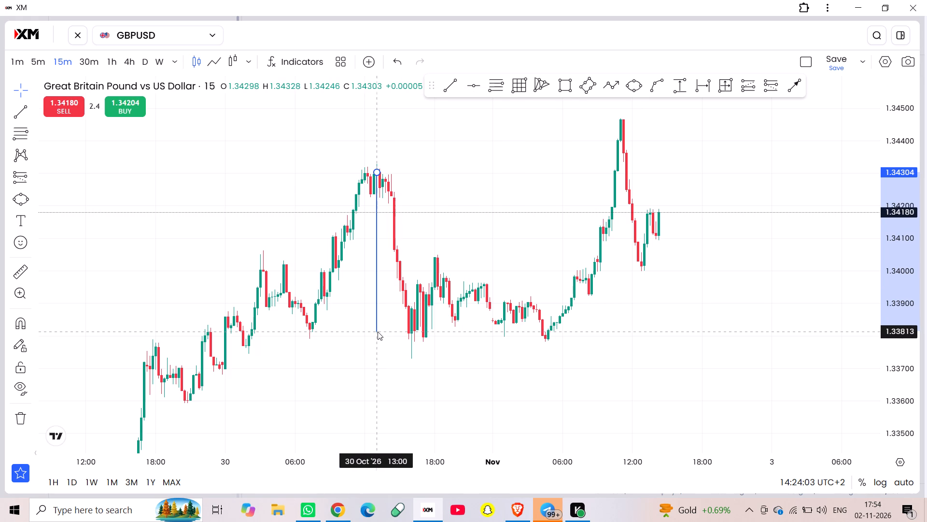
drag(378, 332, 378, 333)
Move the vertical line to 2 Nov 05:15, spanning about 1.3429 down to 1.3379.
drag(375, 290, 417, 285)
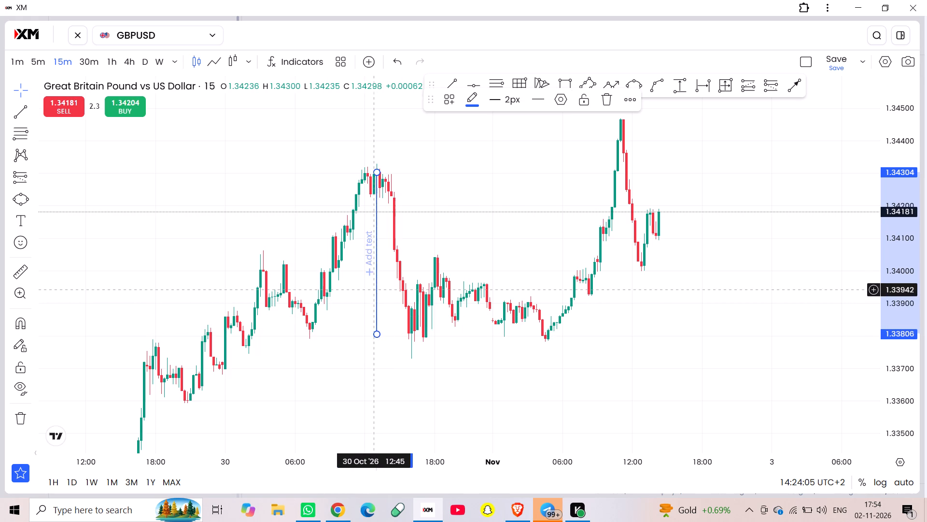
drag(417, 285, 550, 294)
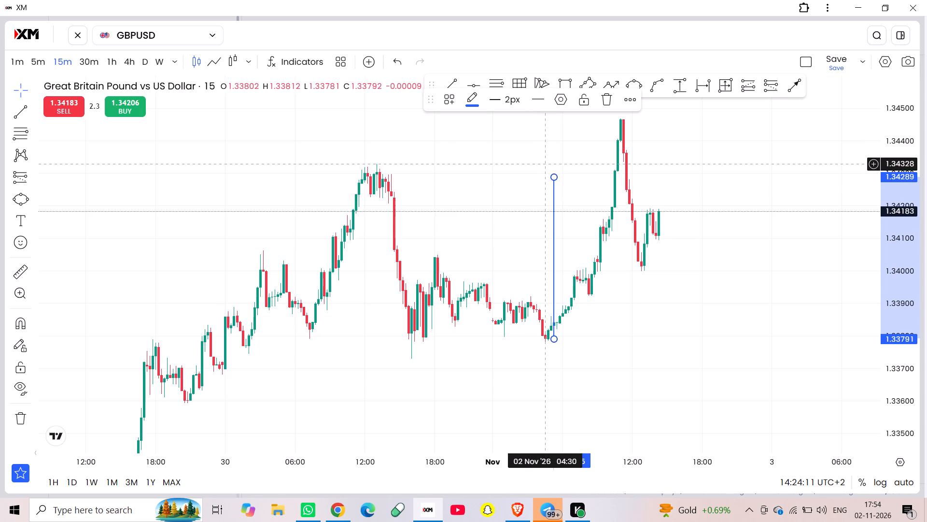
Draw a thin rectangle from the vertical line's upper end to 2 Nov 22:30, between about 1.3429 and 1.3431.
click(575, 82)
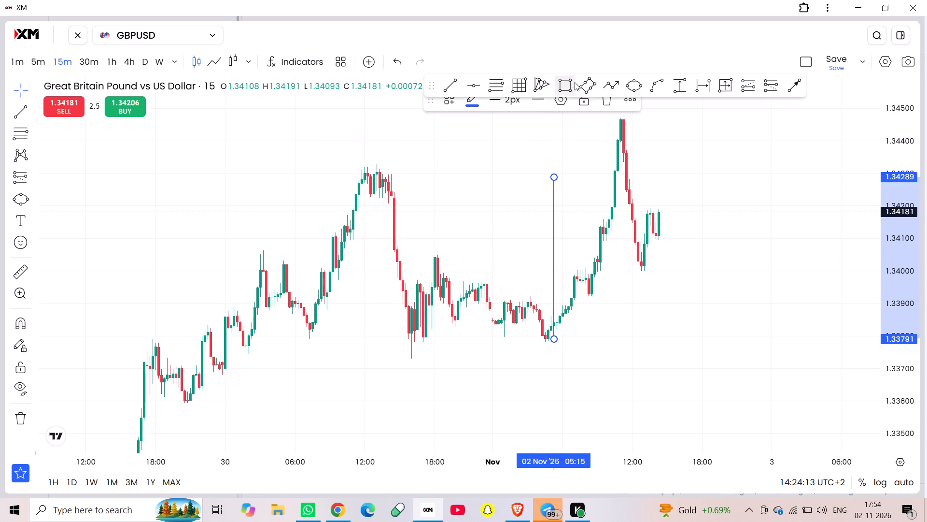
right_click(552, 177)
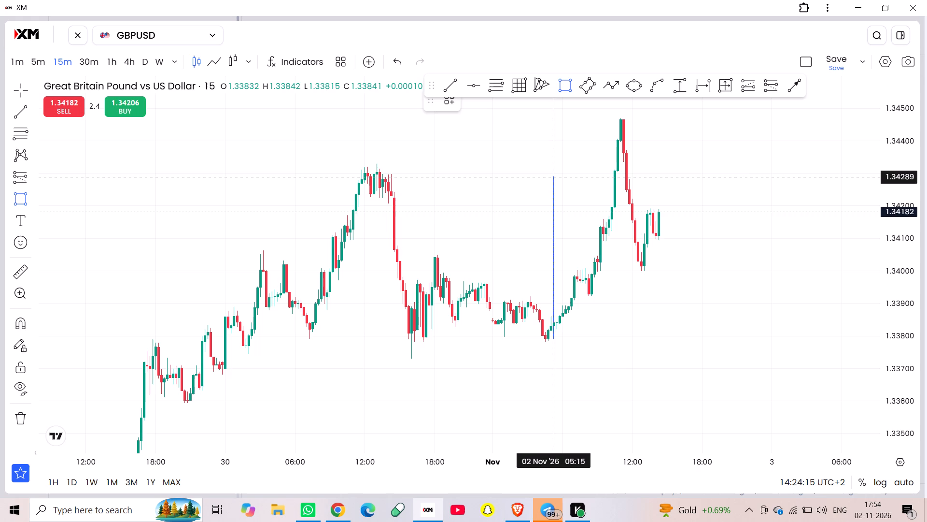
click(558, 85)
click(562, 84)
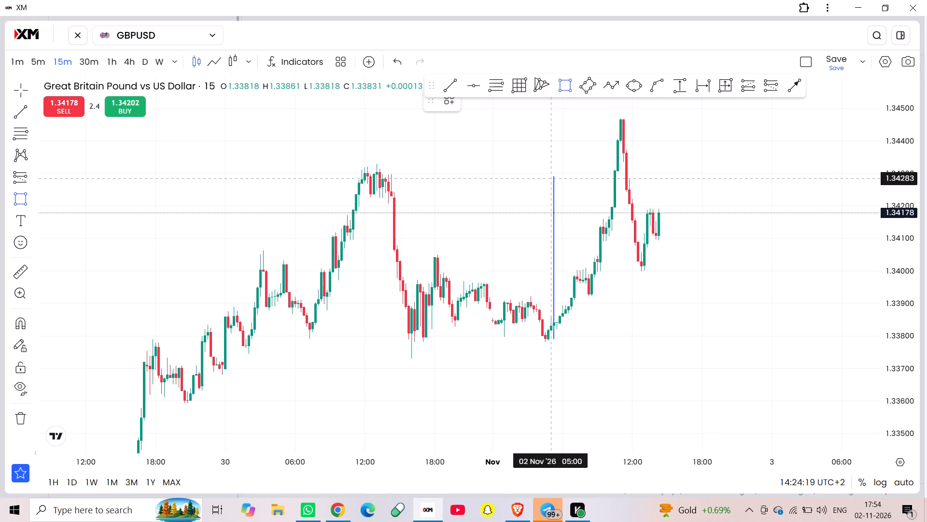
click(554, 177)
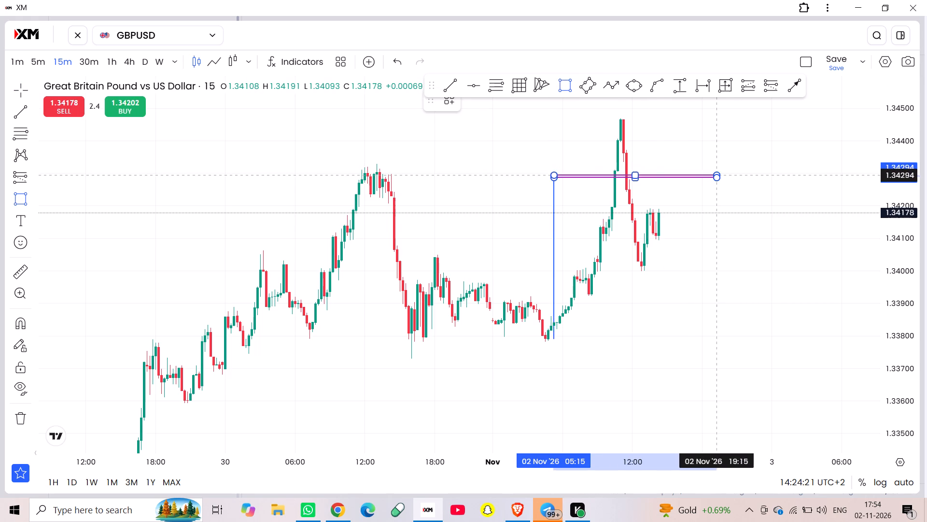
click(753, 170)
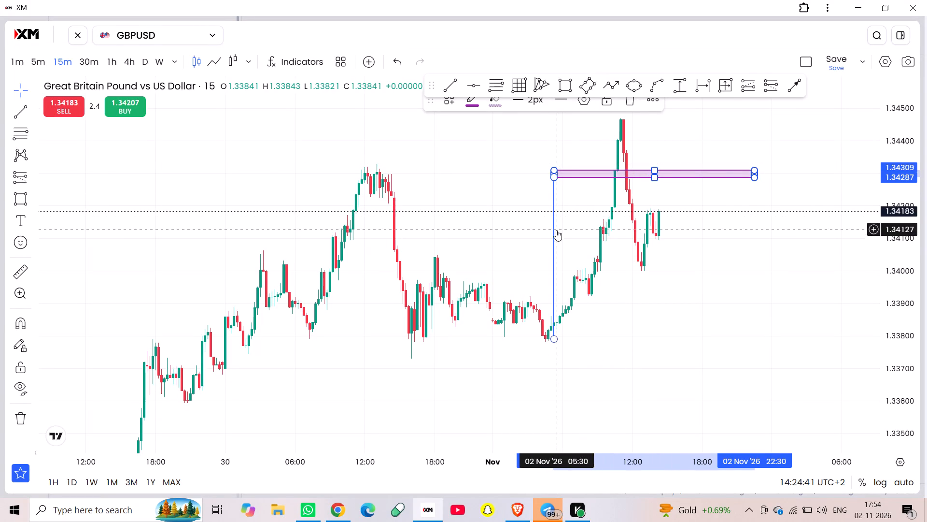
Move the vertical line to the 2 Nov 04:30 low, with its lower end at about 1.3380.
drag(555, 232, 621, 178)
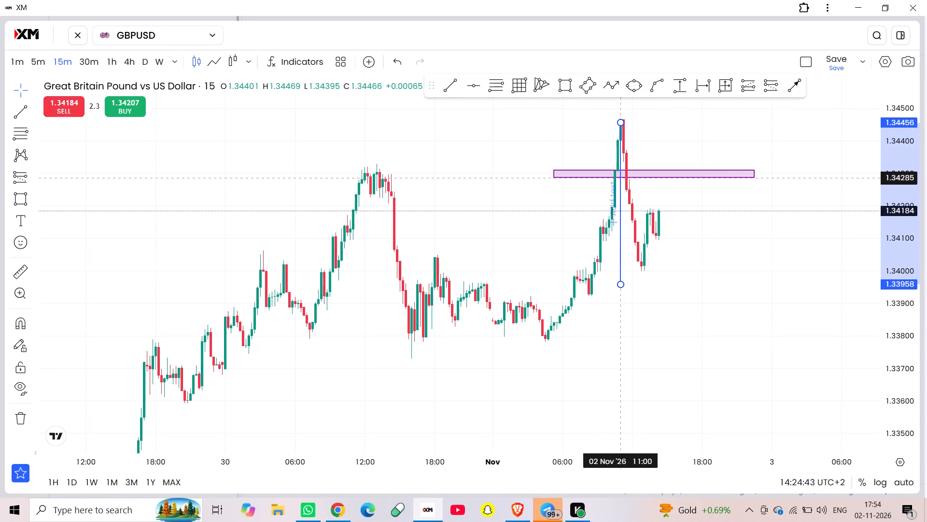
drag(621, 178, 546, 231)
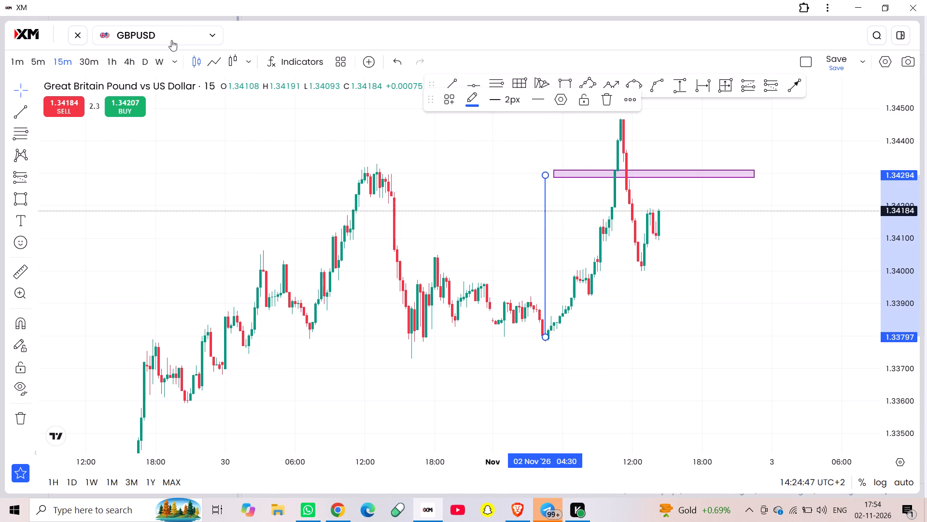
Switch the chart to the GOLD instrument.
click(171, 37)
click(143, 98)
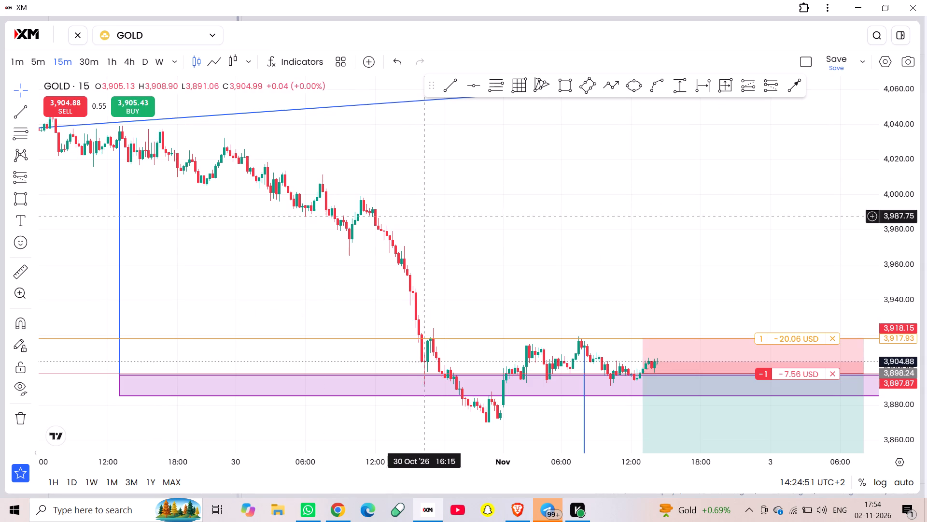
Examine recent GOLD price action around the open position, its order levels and the purple zone on the 15-minute chart.
drag(422, 242, 372, 64)
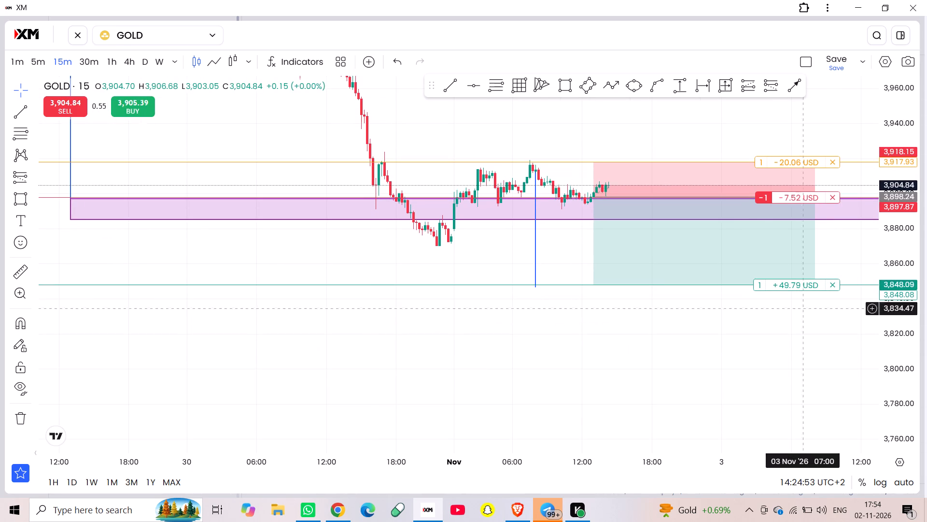
scroll(887, 341, up, 10)
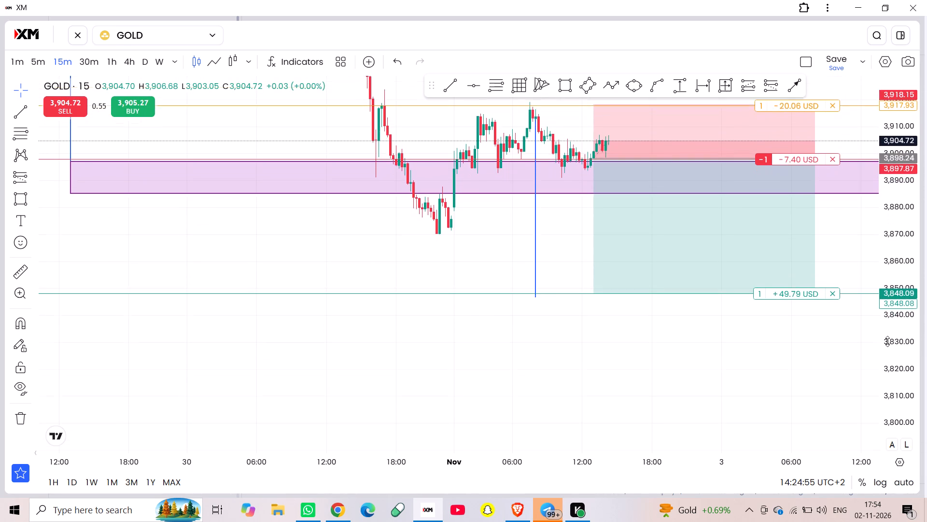
scroll(887, 341, up, 2)
drag(446, 244, 337, 442)
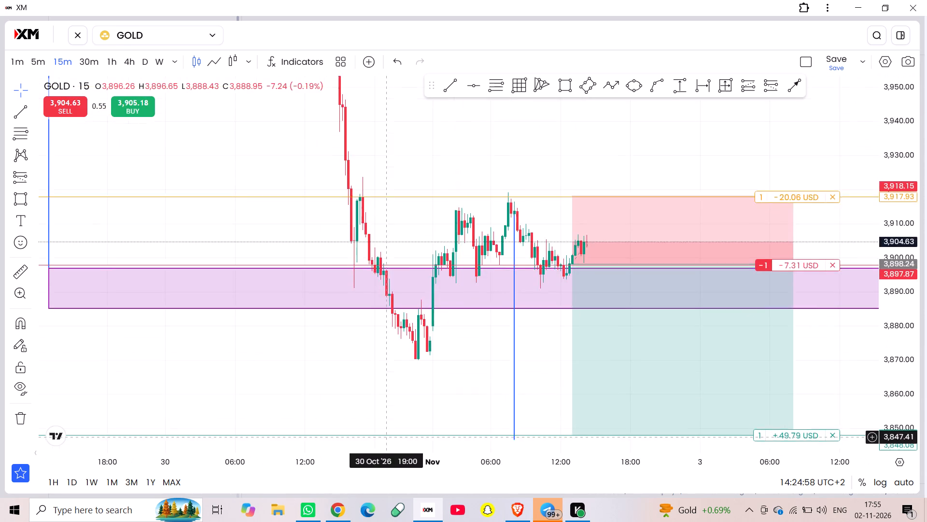
drag(337, 442, 331, 455)
scroll(429, 153, up, 5)
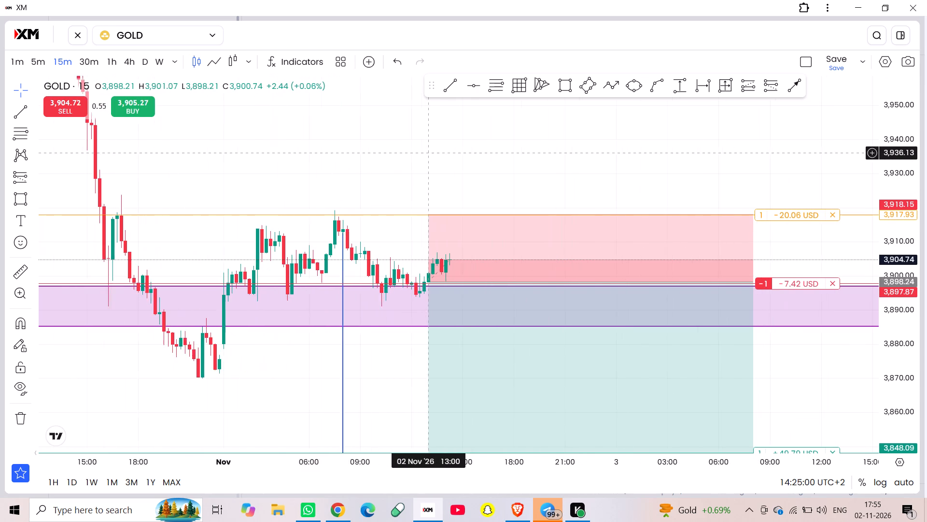
scroll(891, 390, up, 6)
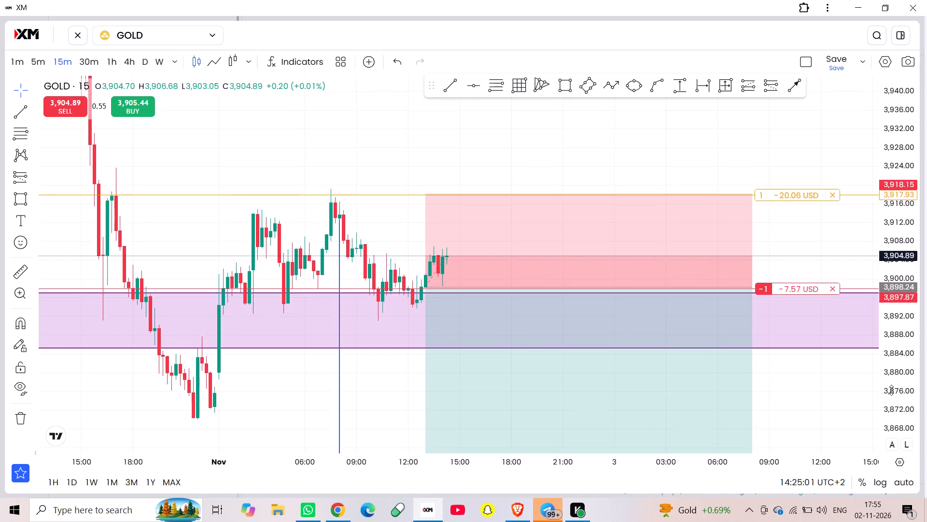
scroll(891, 390, up, 3)
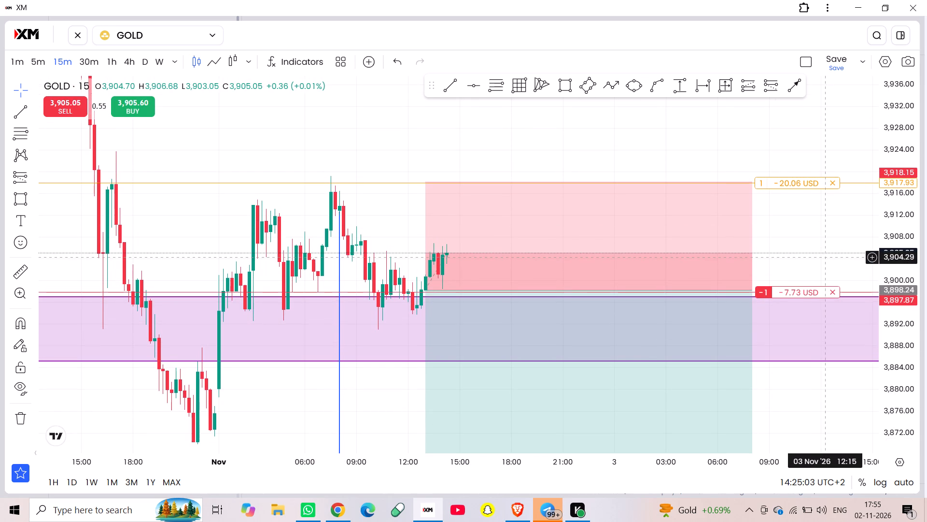
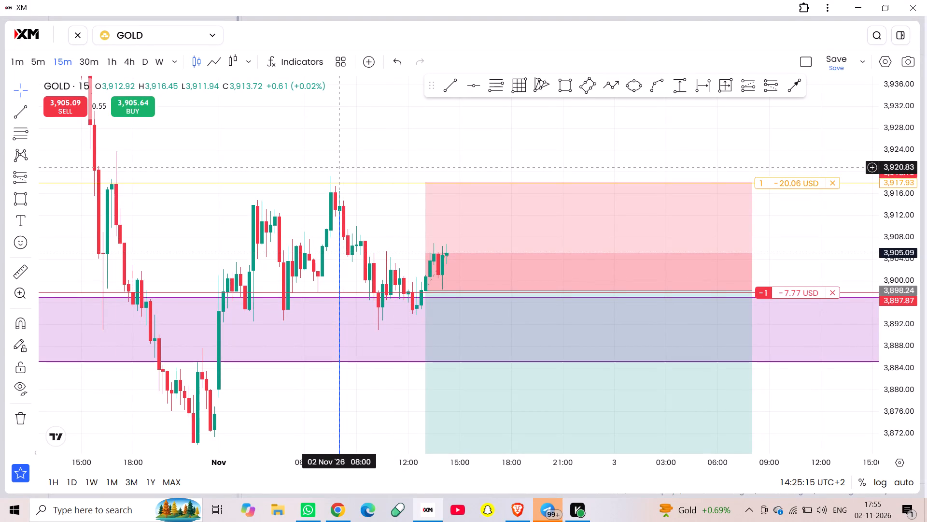
Switch to the Brave browser, open the MultiMovies search result, and return to the XM chart.
click(522, 520)
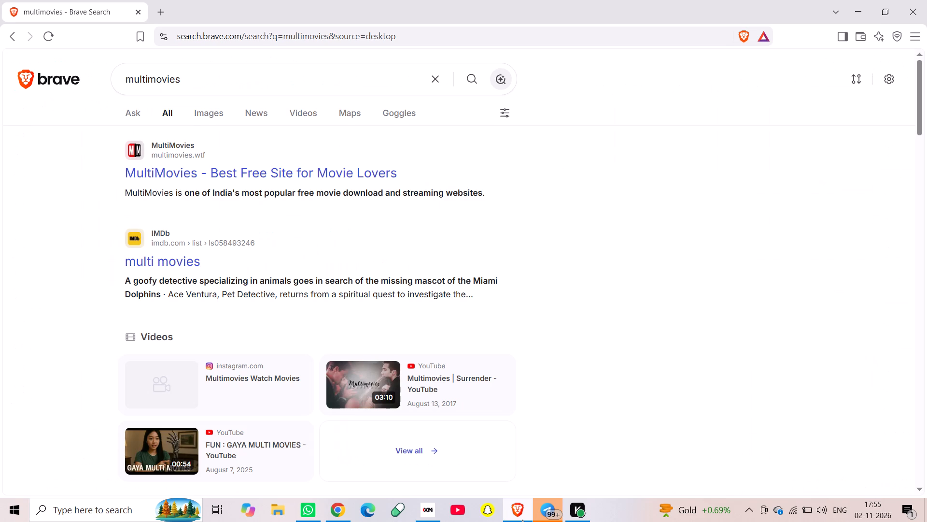
click(179, 176)
click(425, 505)
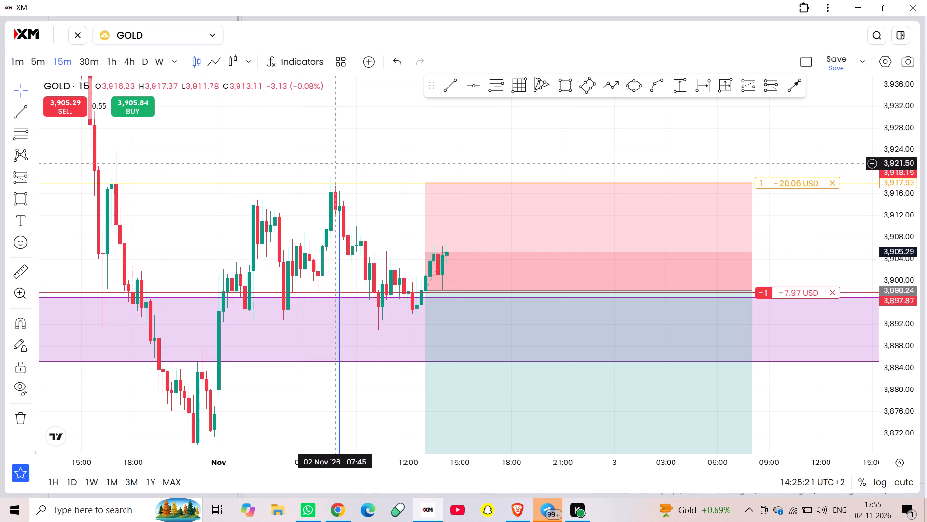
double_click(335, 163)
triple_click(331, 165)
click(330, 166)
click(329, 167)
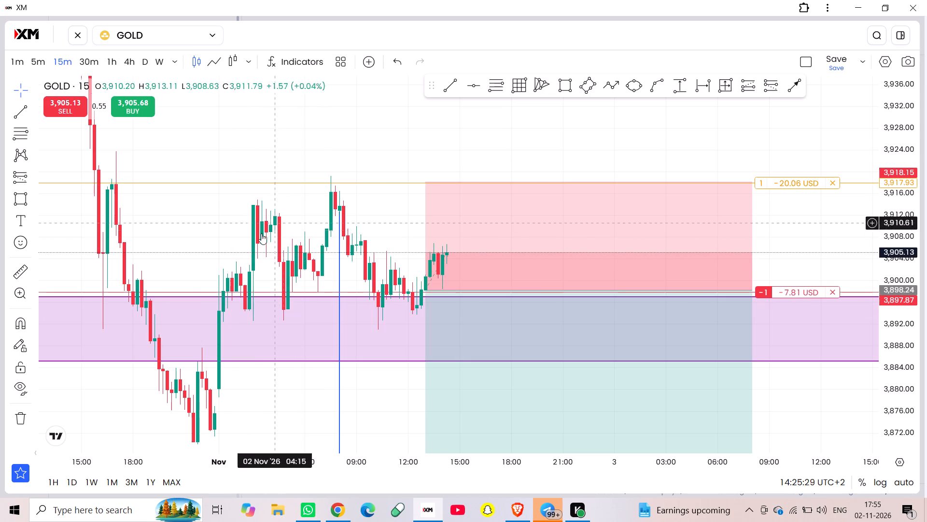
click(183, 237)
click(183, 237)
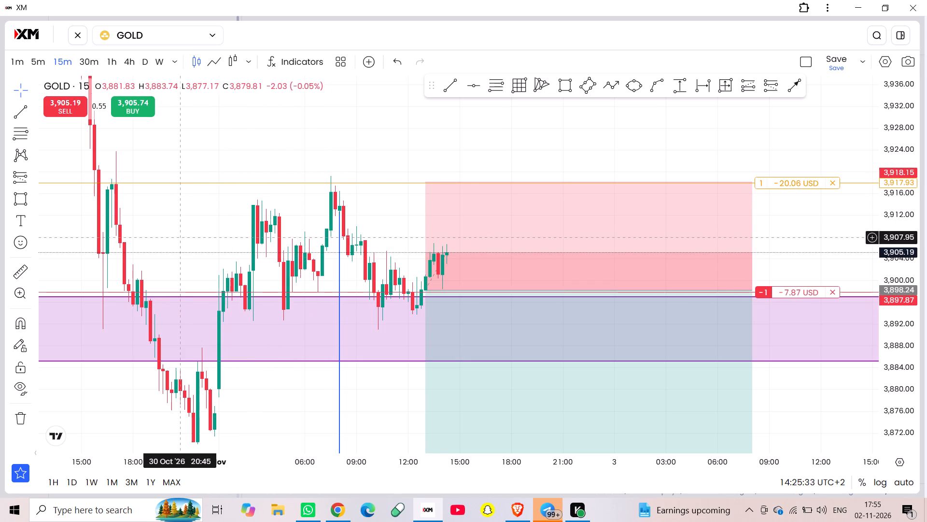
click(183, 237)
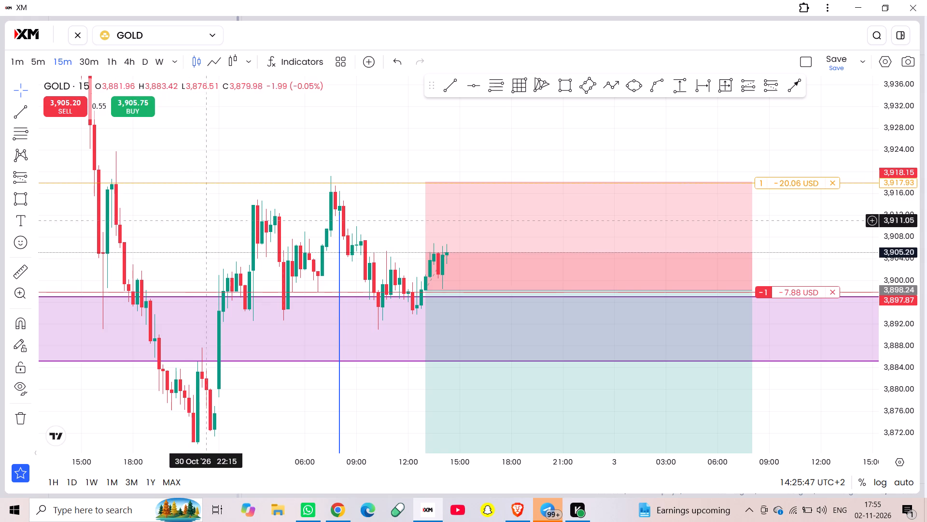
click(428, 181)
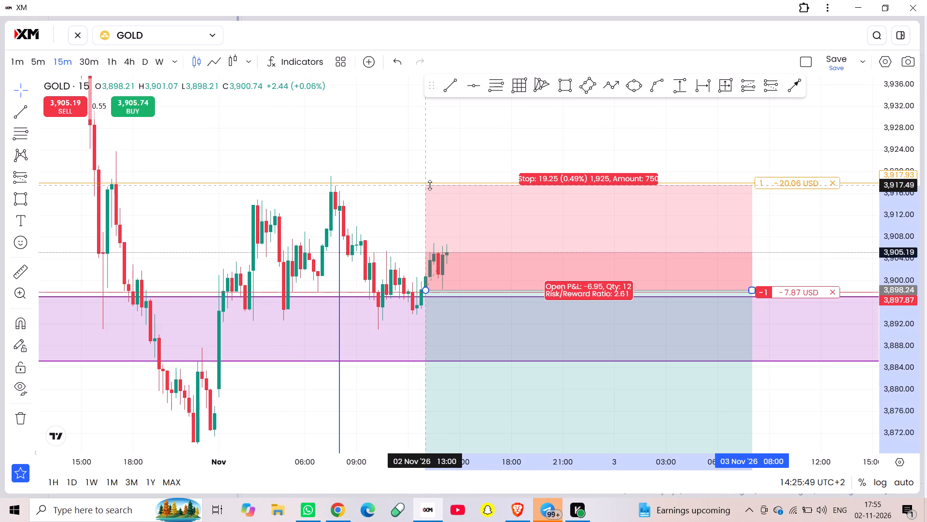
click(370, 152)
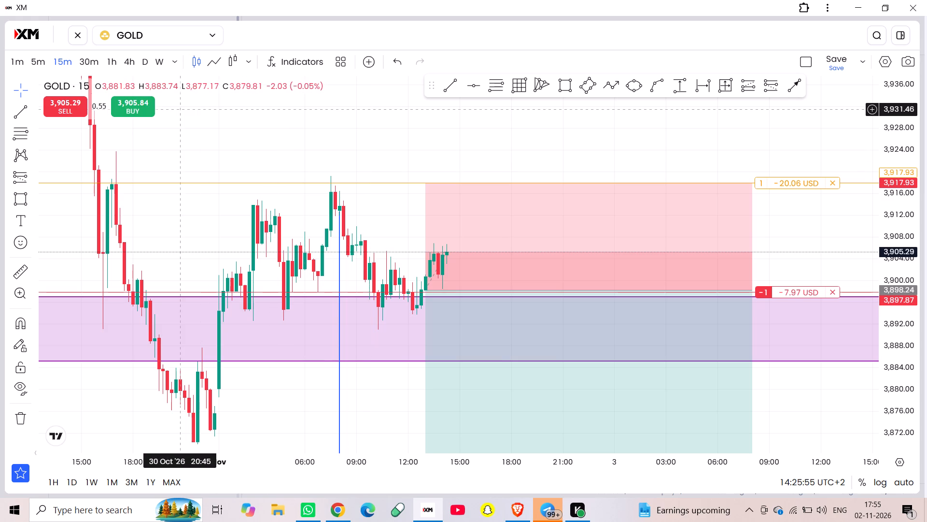
Switch the GOLD chart to the 5-minute interval and examine price action around the purple zone and open position.
click(42, 65)
scroll(297, 144, down, 3)
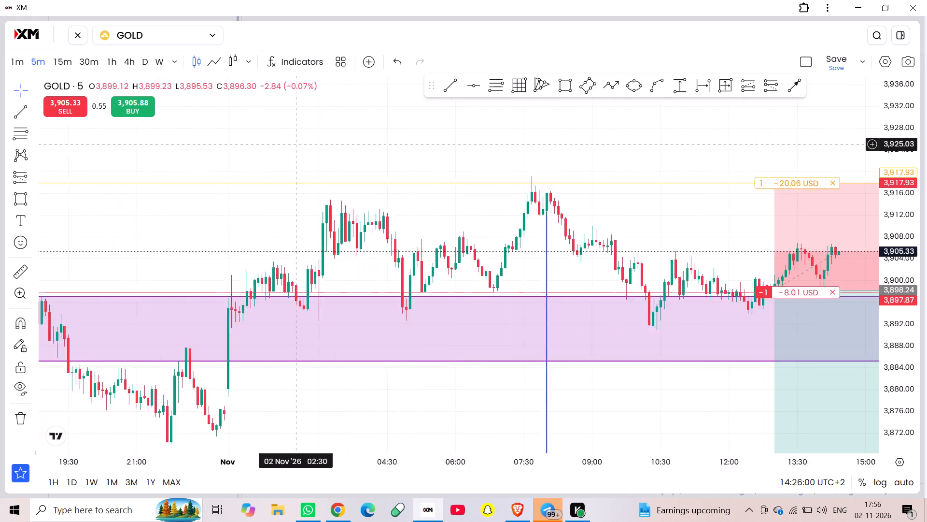
scroll(297, 144, down, 2)
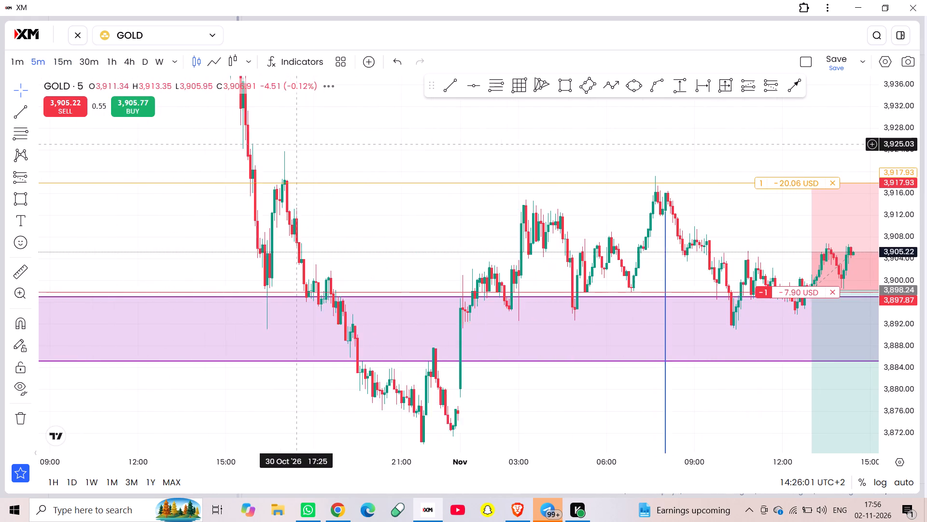
drag(497, 162, 354, 208)
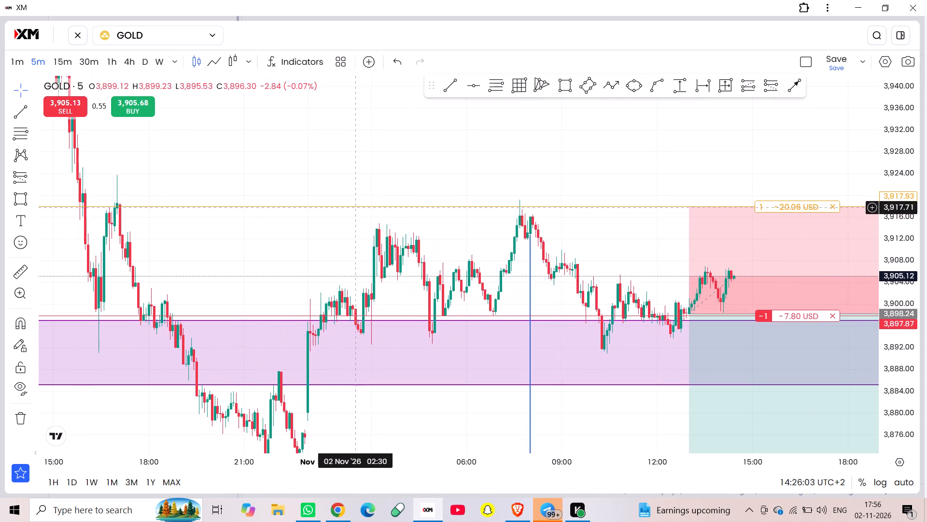
drag(354, 208, 357, 210)
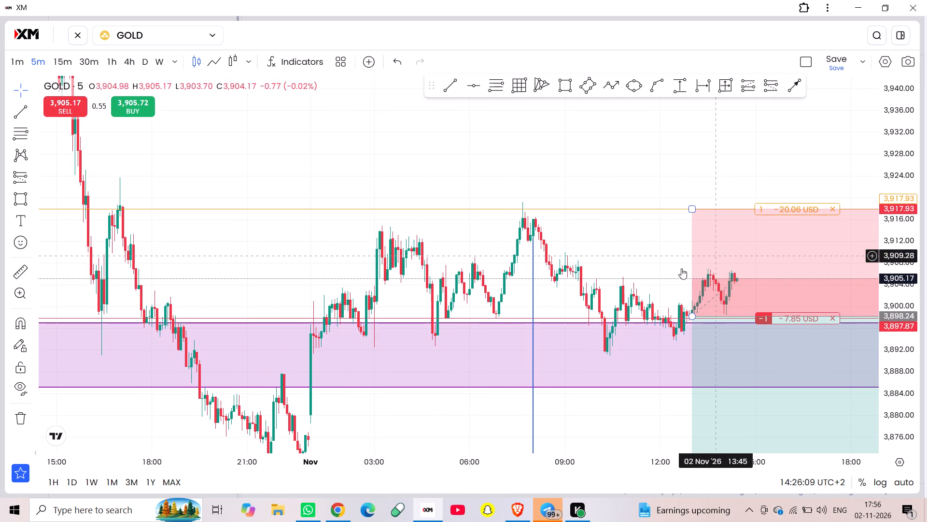
drag(418, 421, 398, 296)
drag(343, 402, 304, 386)
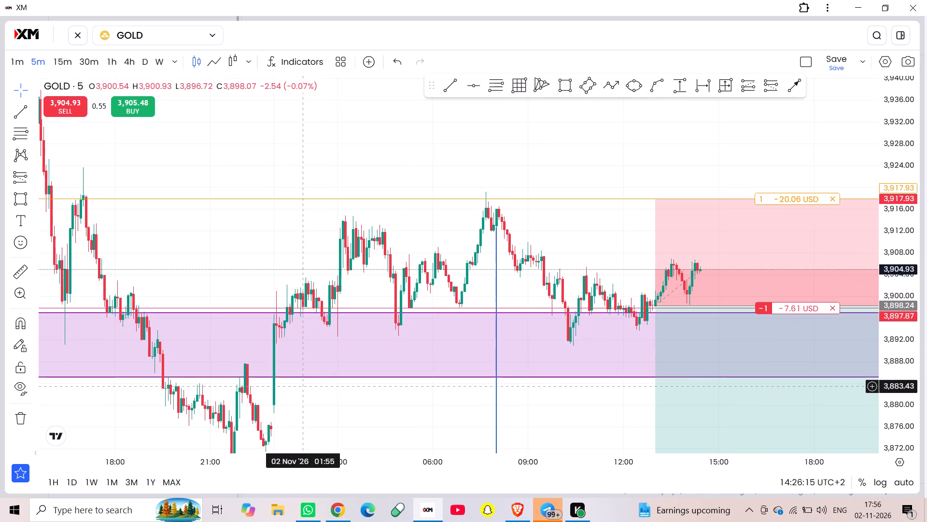
drag(304, 386, 306, 367)
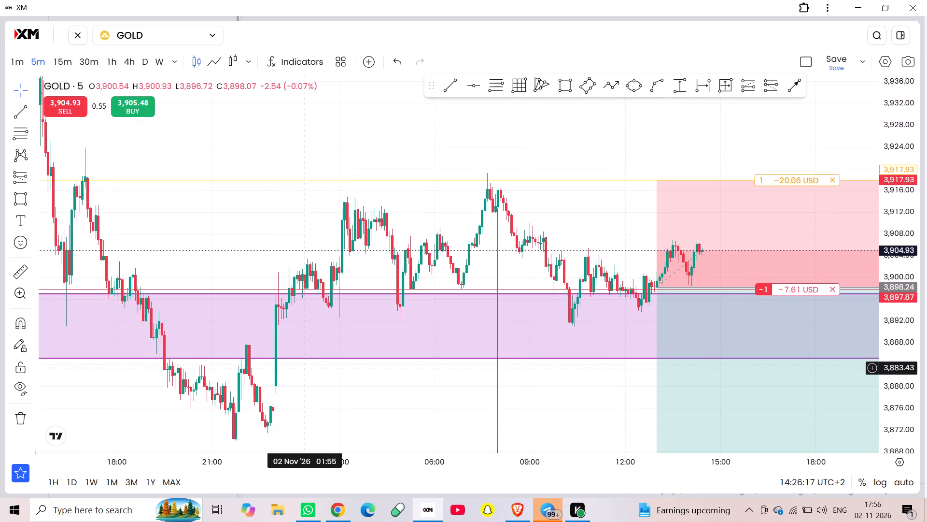
drag(306, 367, 306, 368)
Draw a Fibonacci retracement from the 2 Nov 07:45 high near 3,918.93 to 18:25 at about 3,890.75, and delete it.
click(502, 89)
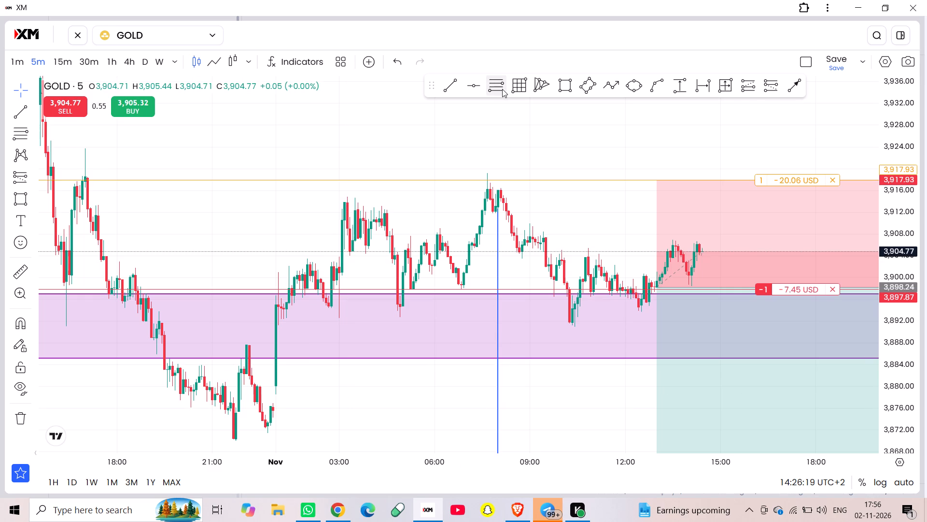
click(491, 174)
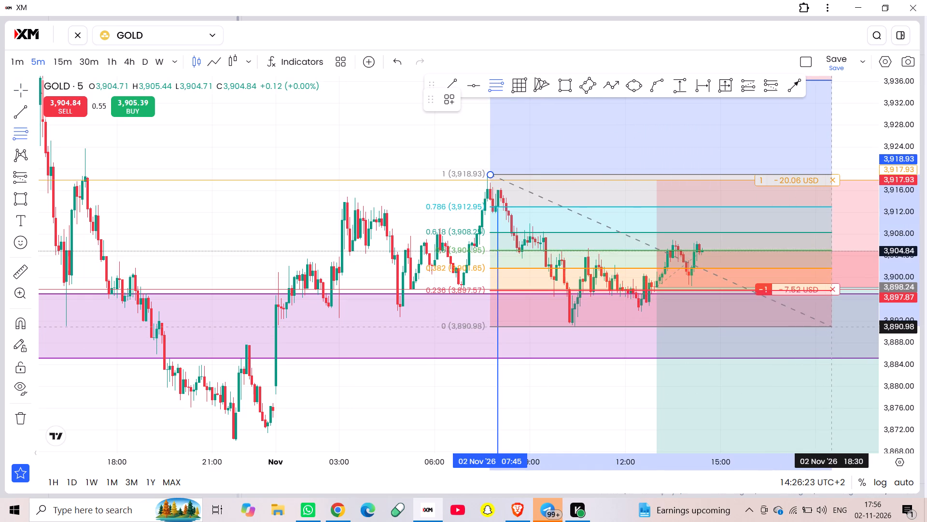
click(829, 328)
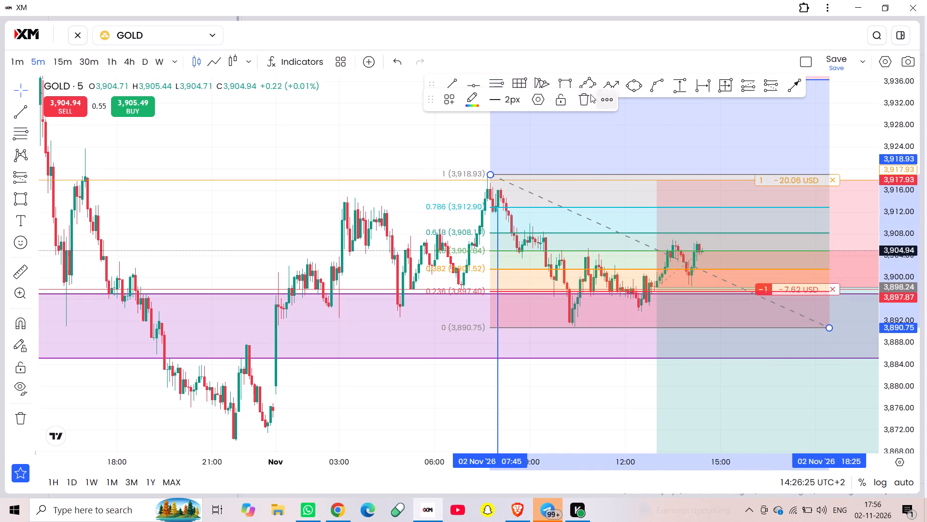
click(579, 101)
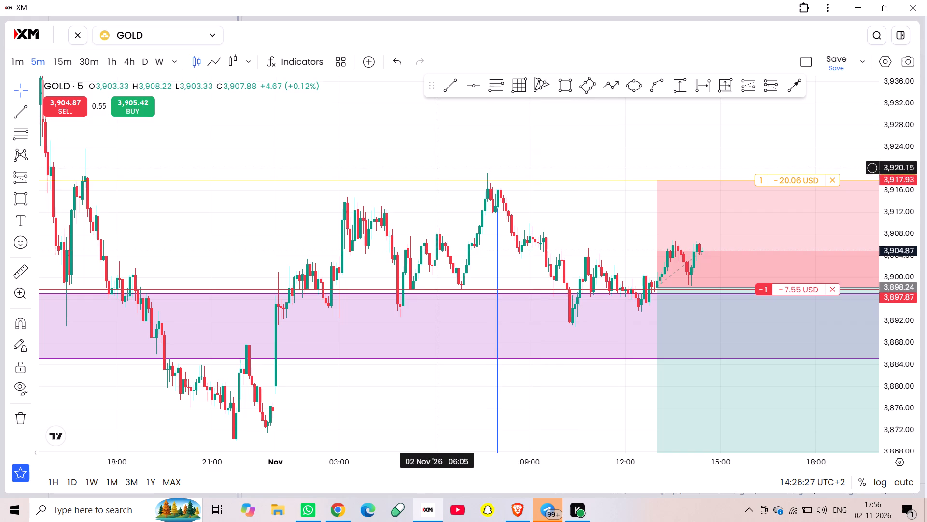
Draw a triangle pattern from the 2 Nov 07:35 high near 3,919.5 through about 3,893.2 and 3,905.2 to the 12:30 low.
click(543, 87)
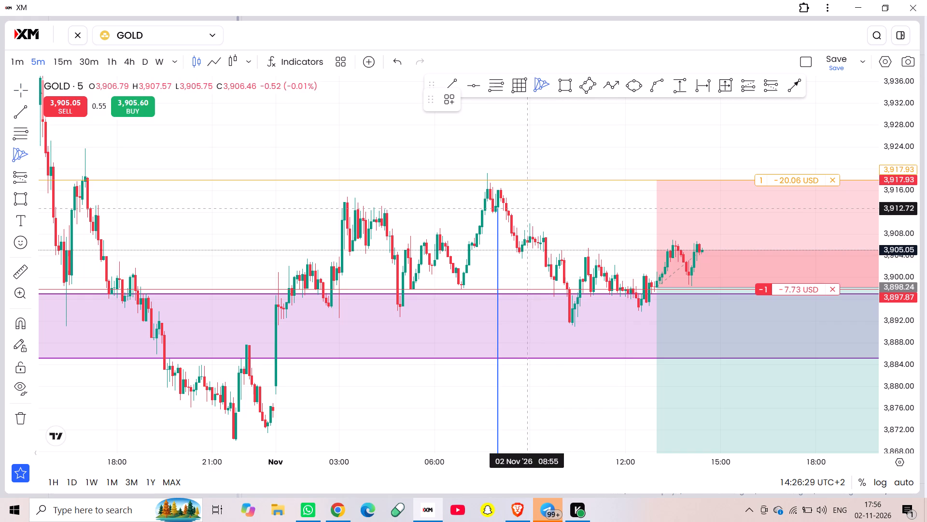
click(486, 171)
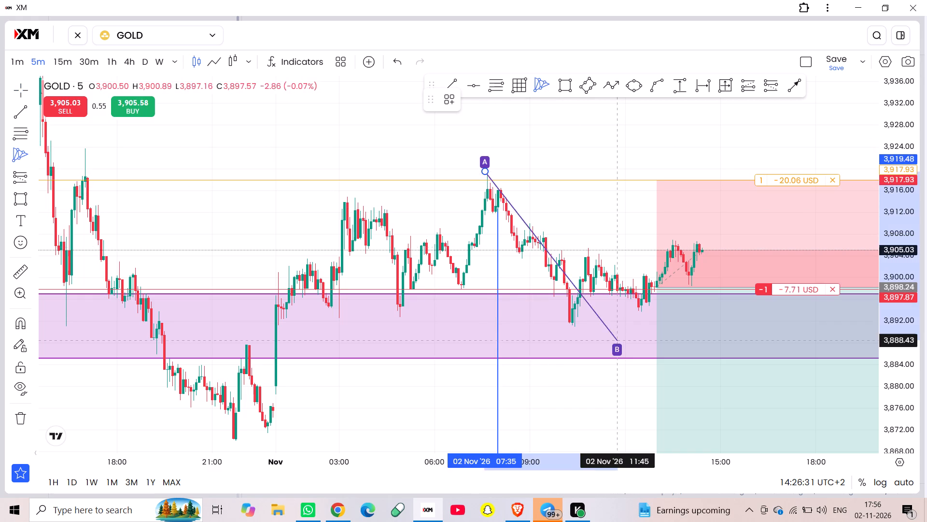
click(571, 314)
click(591, 249)
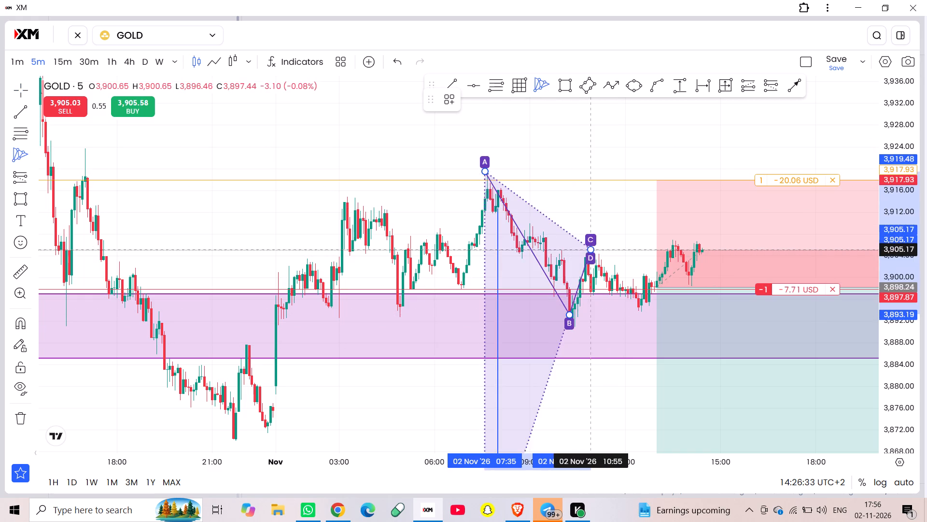
click(643, 308)
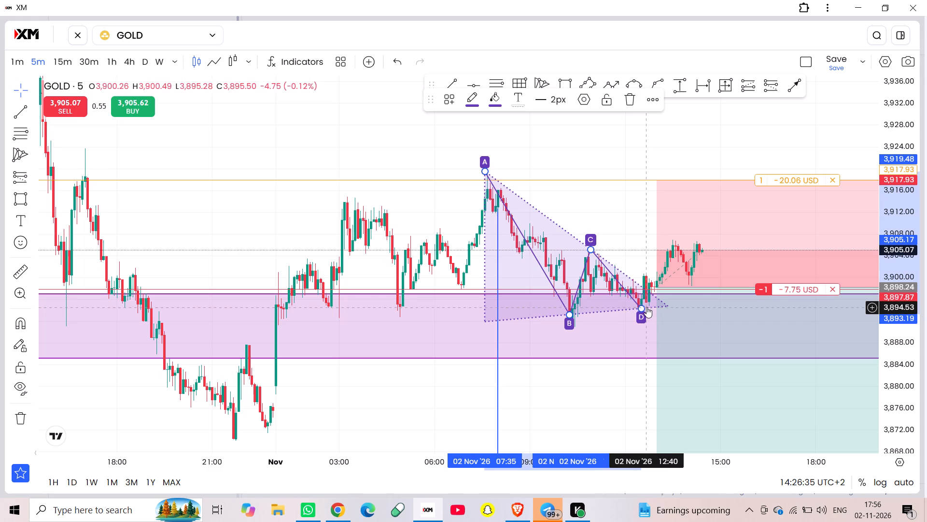
Draw a vertical trend line from the 2 Nov 06:50 low at about 3,898.7 up to about 3,916.
click(446, 78)
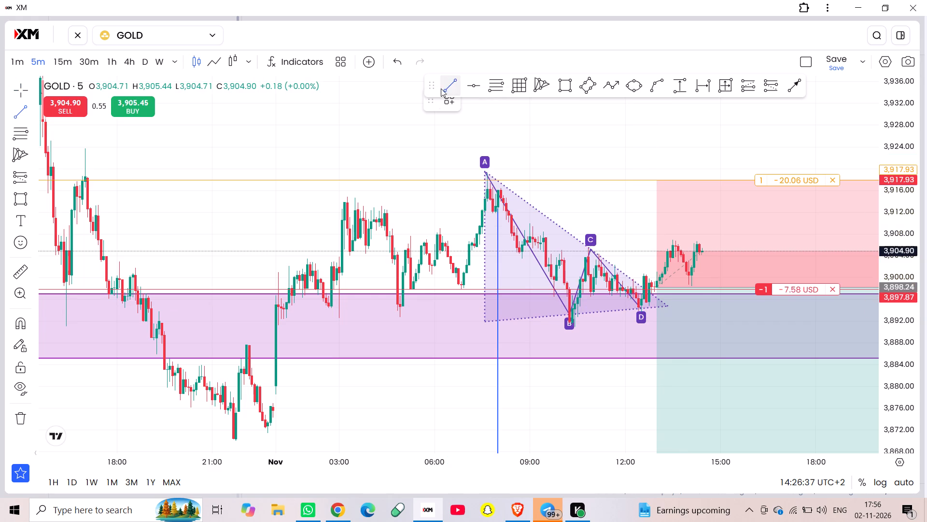
click(462, 284)
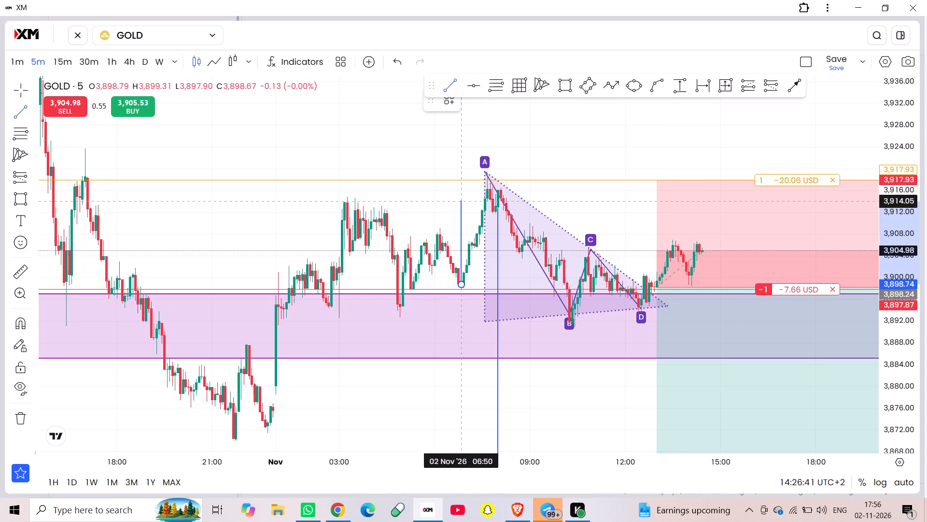
click(460, 190)
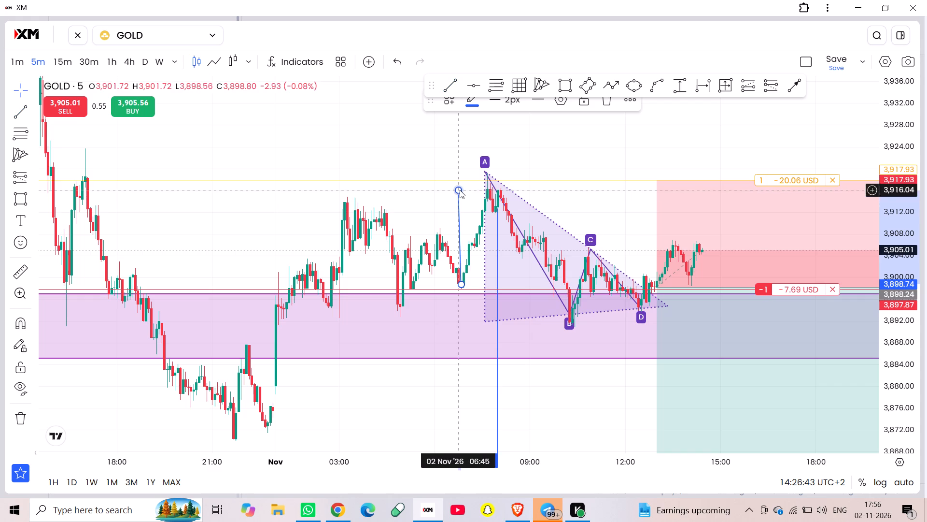
drag(457, 188, 457, 189)
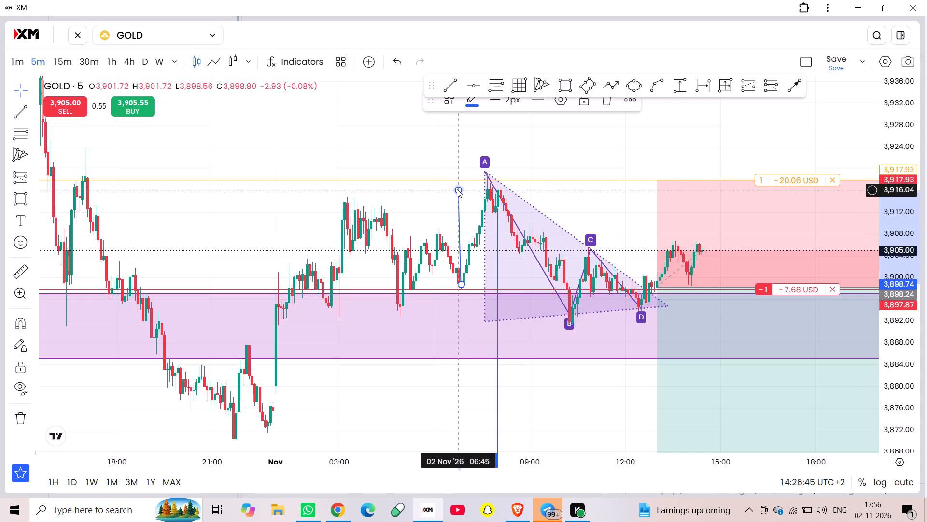
drag(457, 189, 464, 189)
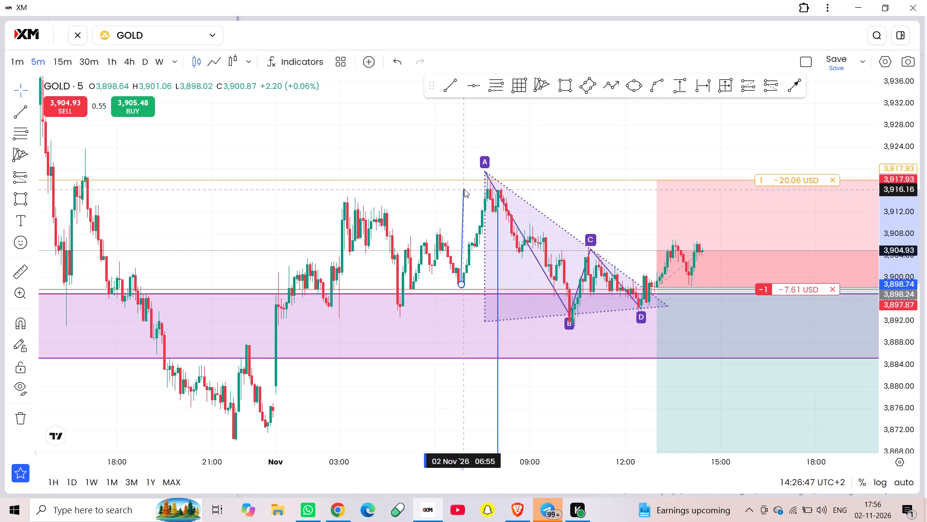
drag(464, 189, 462, 190)
Move the short vertical line to 2 Nov 12:25 beside triangle point D, with its lower end at about 3,894.4.
drag(460, 227, 644, 232)
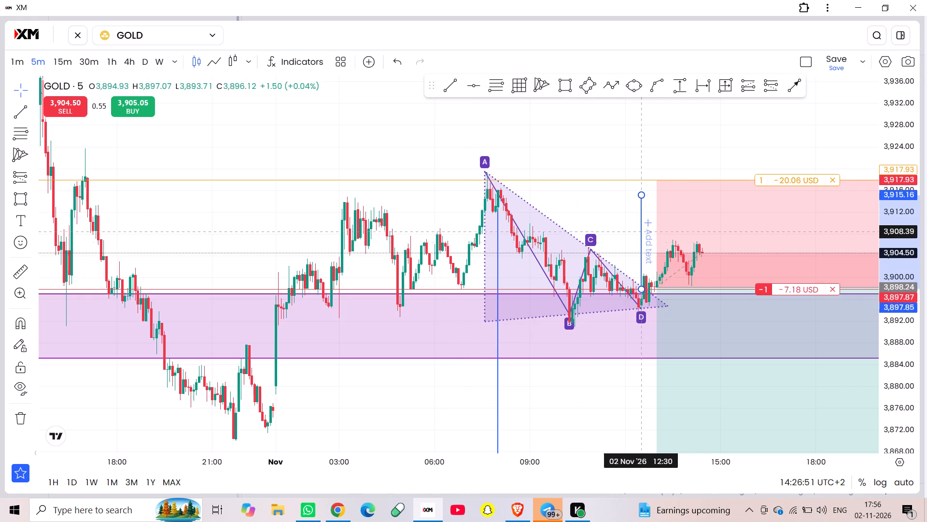
drag(644, 232, 636, 251)
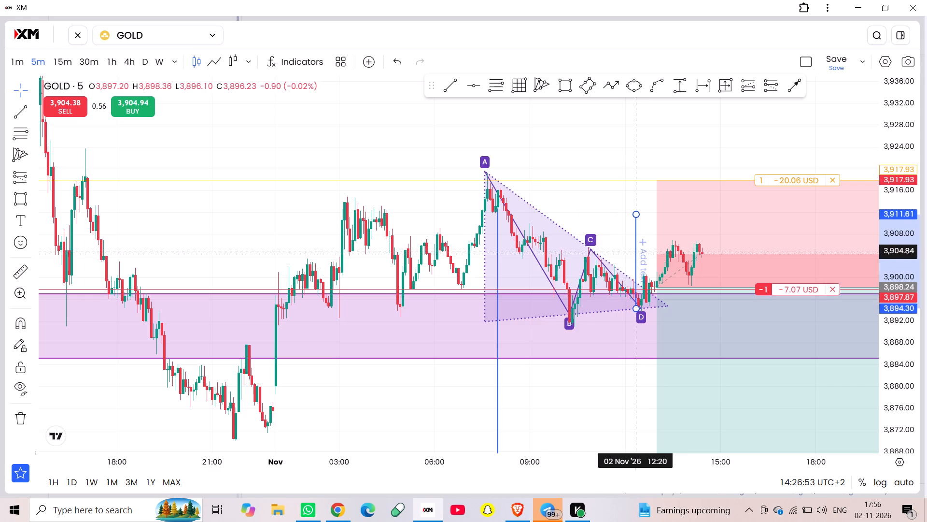
drag(636, 251, 637, 250)
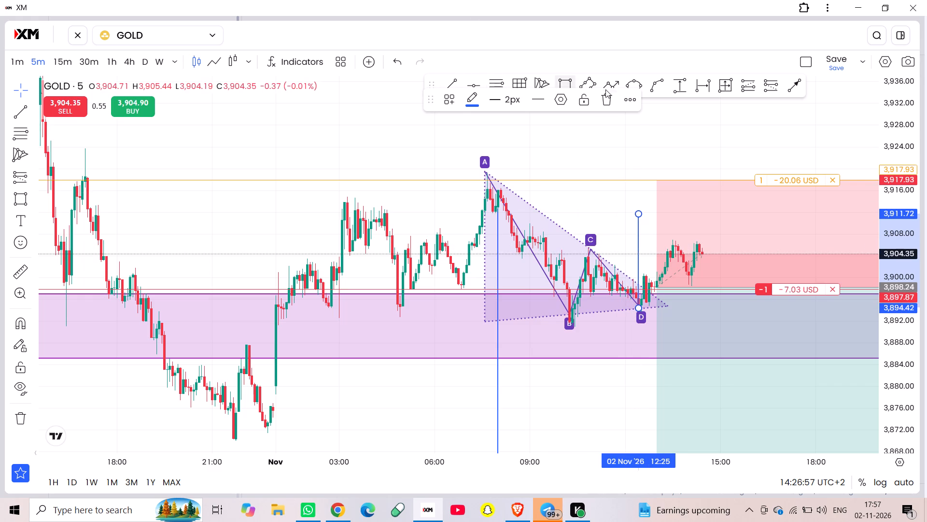
Draw a thin rectangle from the short vertical line's upper end to 2 Nov 17:20, between about 3,909.9 and 3,911.8.
click(562, 79)
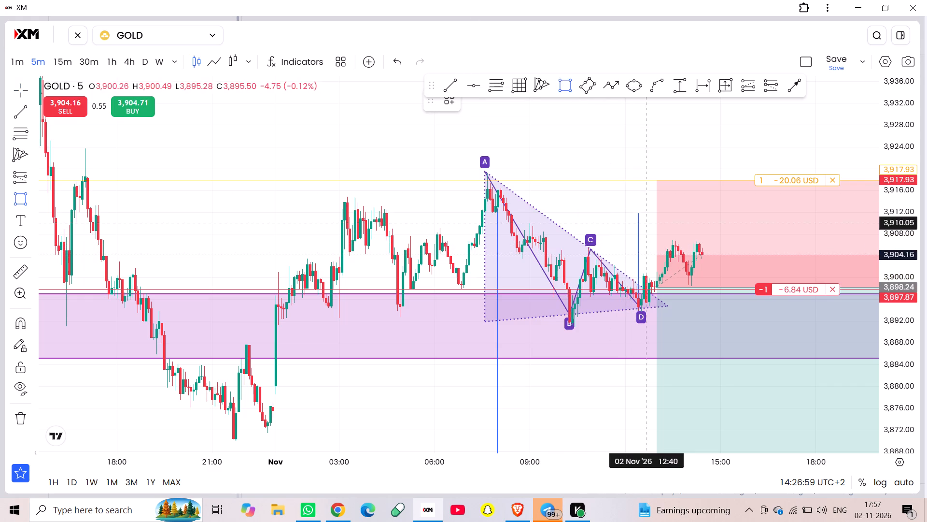
click(638, 213)
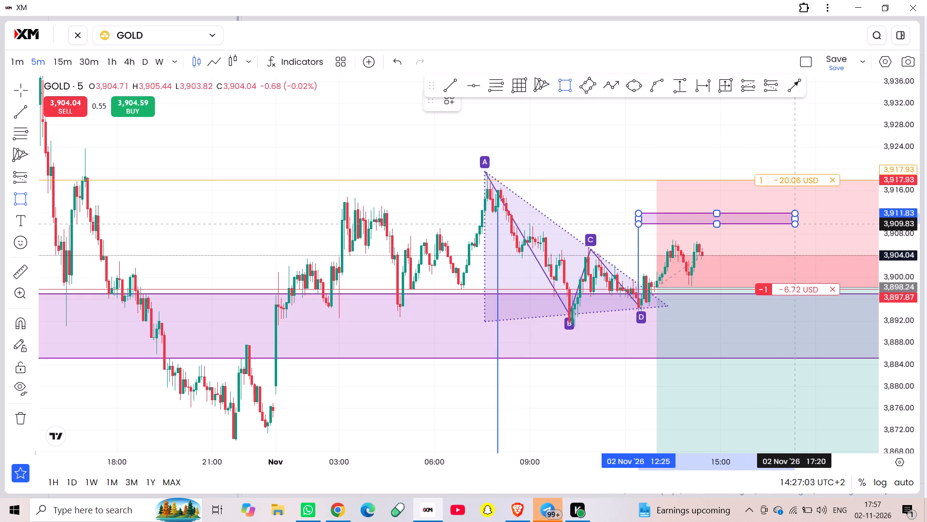
click(795, 223)
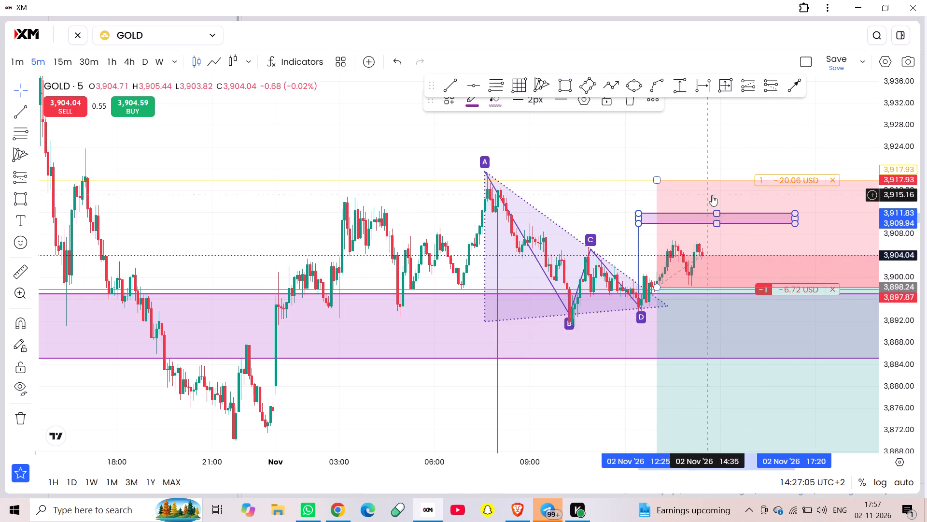
click(607, 195)
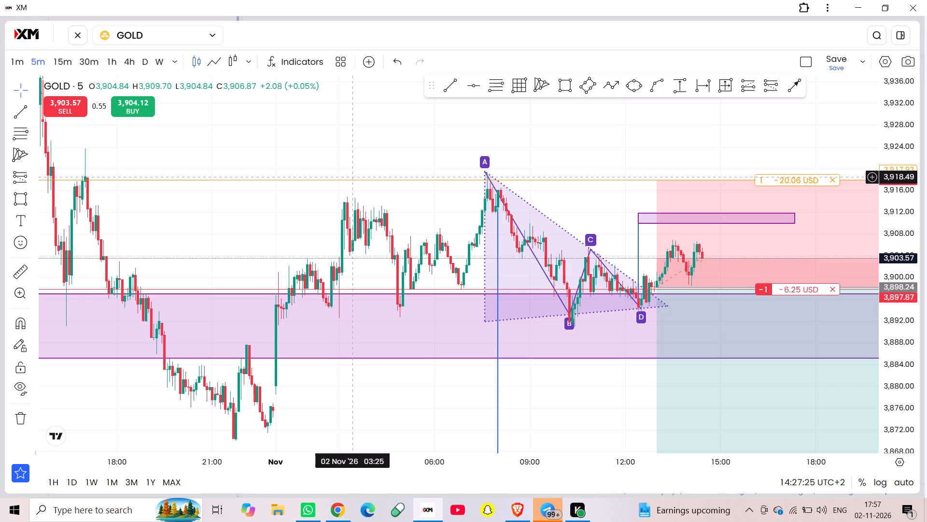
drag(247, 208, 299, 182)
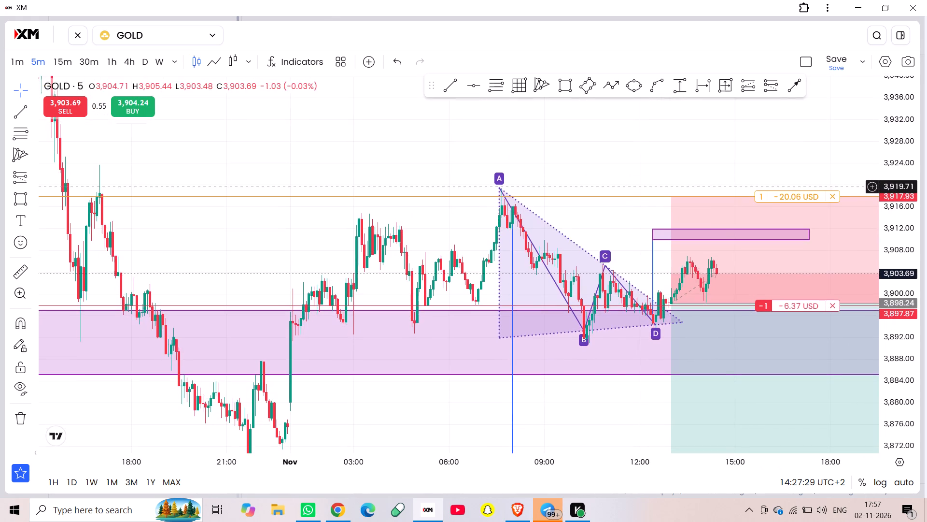
Switch the chart from GOLD to BTCUSD and remove all of its old drawings.
drag(299, 182, 295, 161)
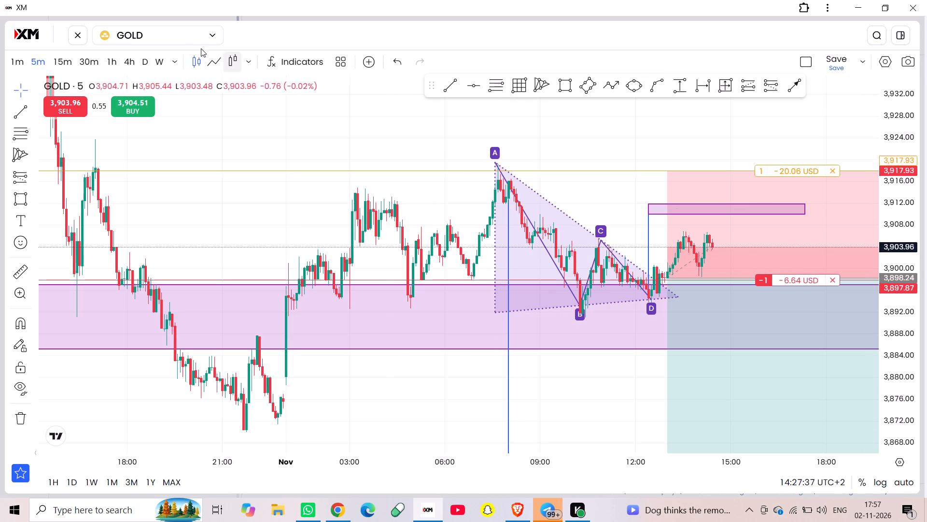
click(156, 37)
click(138, 121)
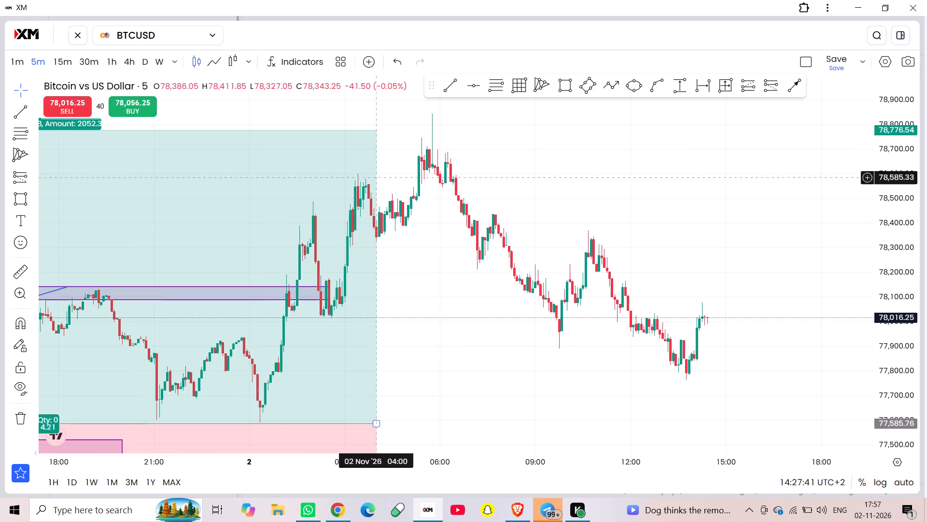
scroll(436, 141, down, 6)
scroll(500, 156, down, 4)
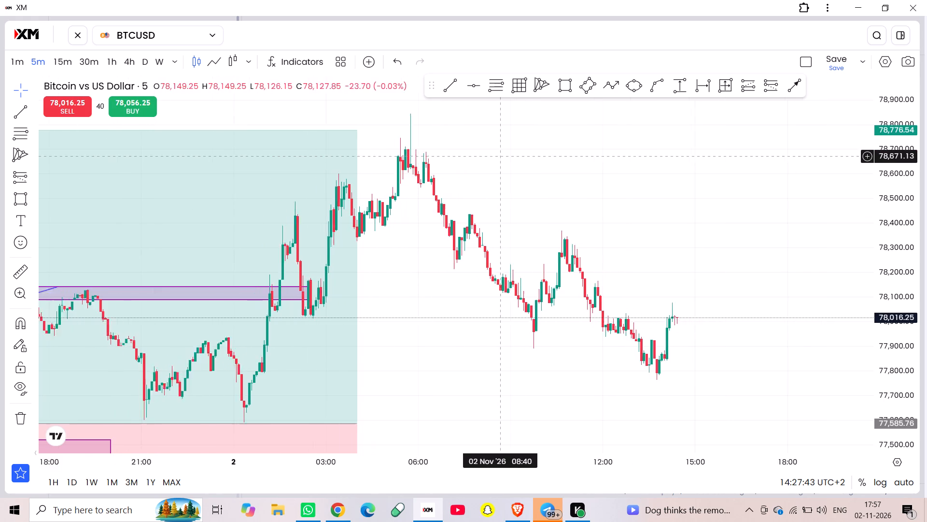
scroll(500, 156, down, 5)
scroll(873, 343, down, 2)
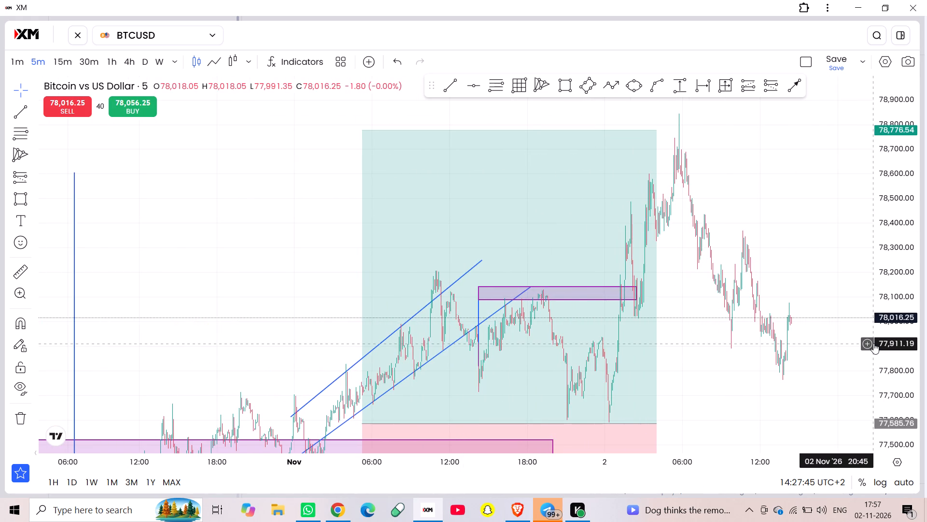
scroll(873, 343, down, 3)
scroll(893, 383, down, 7)
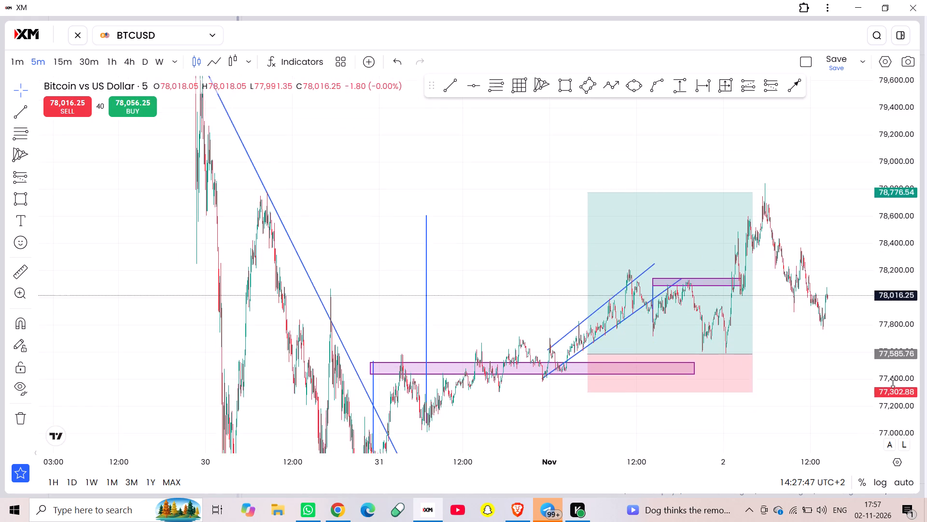
scroll(893, 383, down, 9)
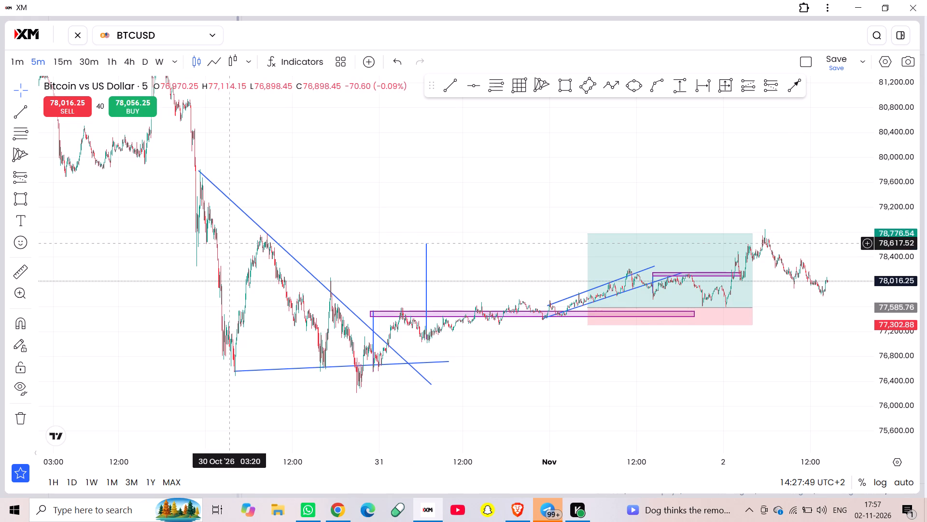
click(24, 422)
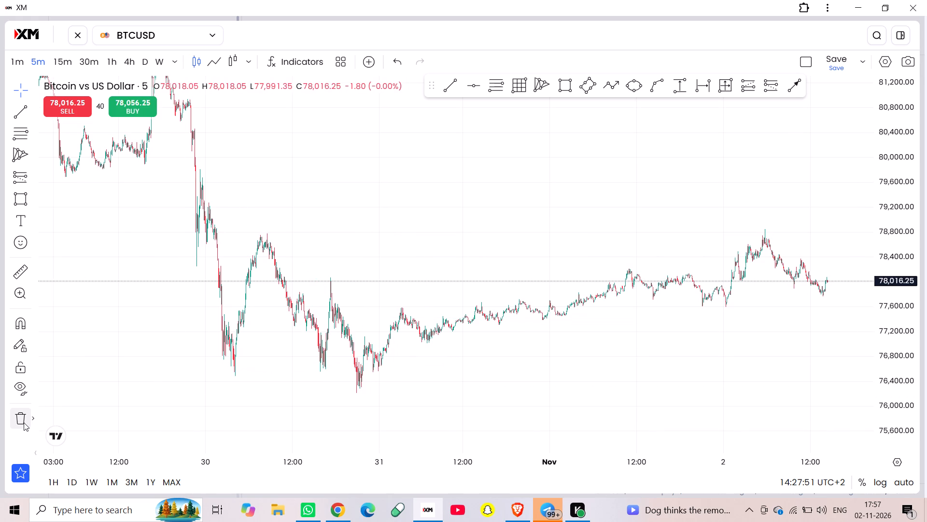
Draw a descending trend line along the BTCUSD highs from 2 Nov 05:40 at about 78,754 to 16:55 at about 77,798.
scroll(393, 211, up, 7)
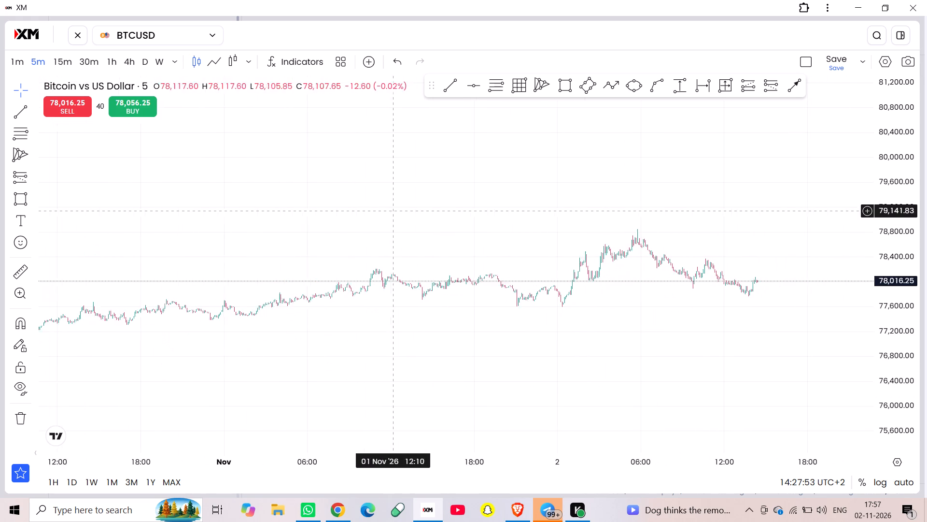
scroll(901, 373, up, 15)
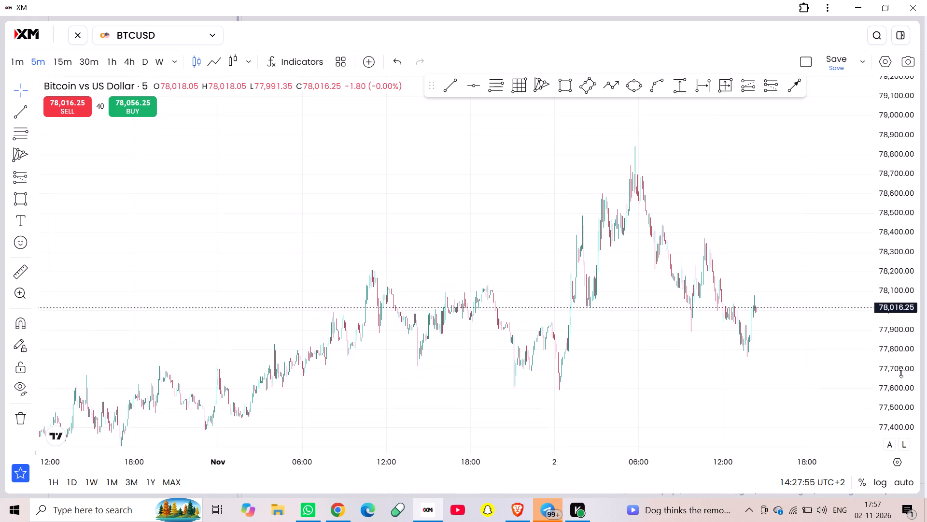
scroll(782, 189, up, 5)
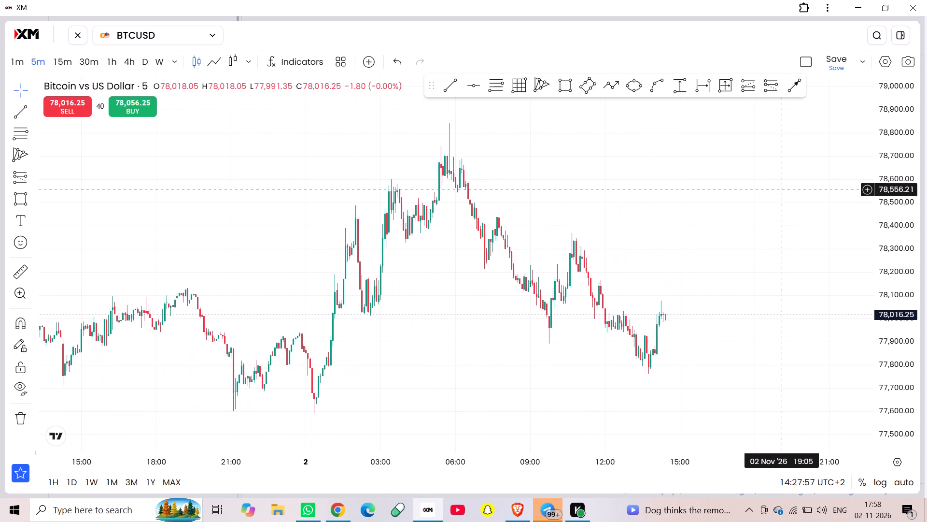
click(460, 86)
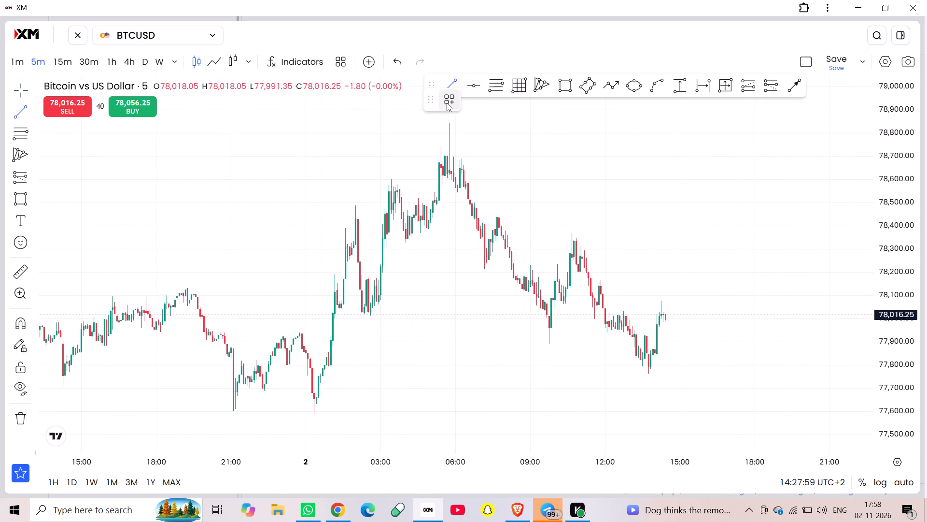
click(447, 144)
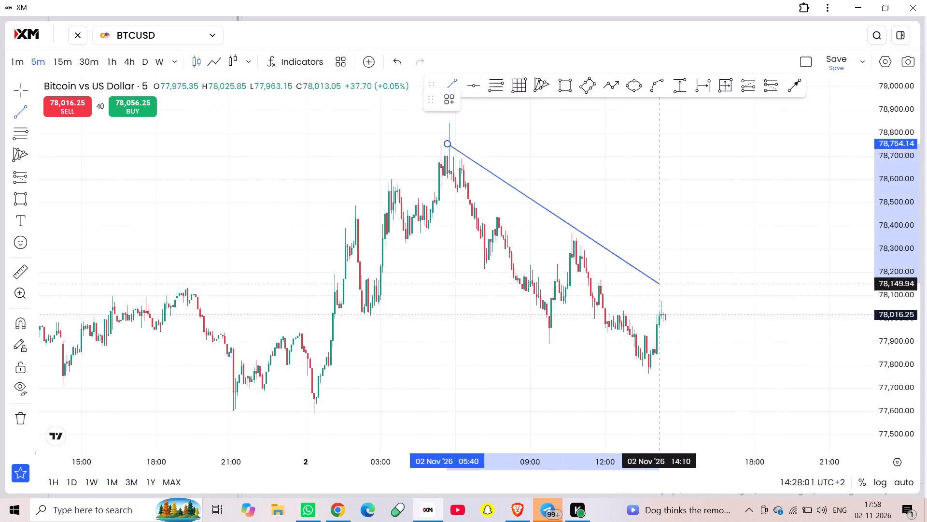
click(727, 365)
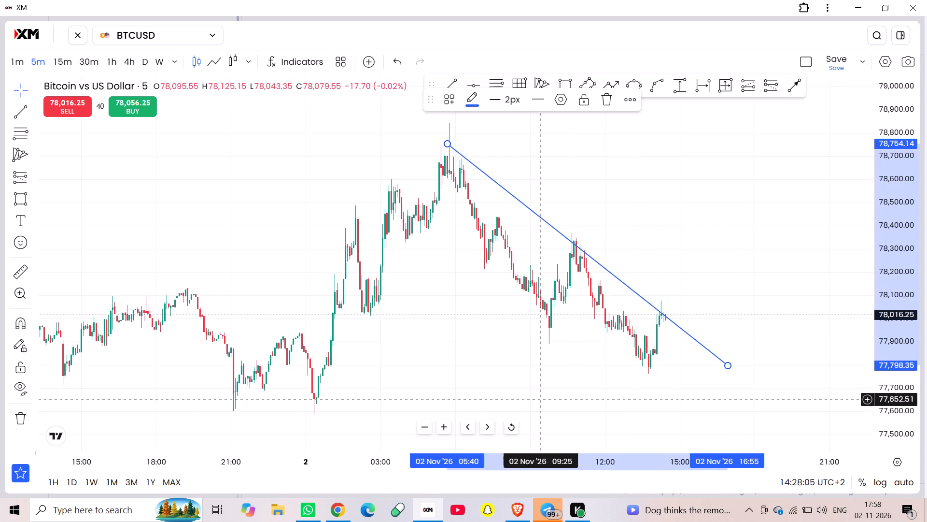
click(434, 299)
Draw a lower descending trend line under the BTCUSD lows from 2 Nov 04:45 at about 78,392 to 15:40 at about 77,637.
click(448, 85)
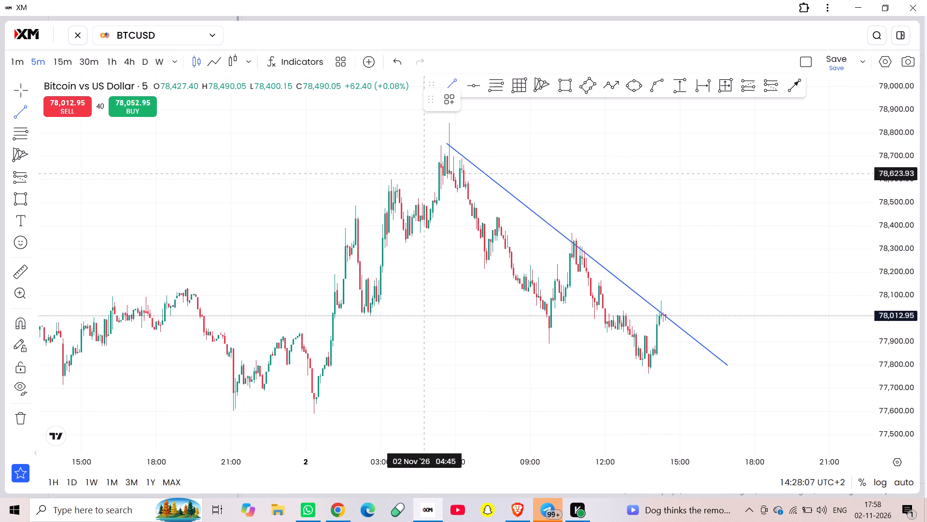
click(425, 228)
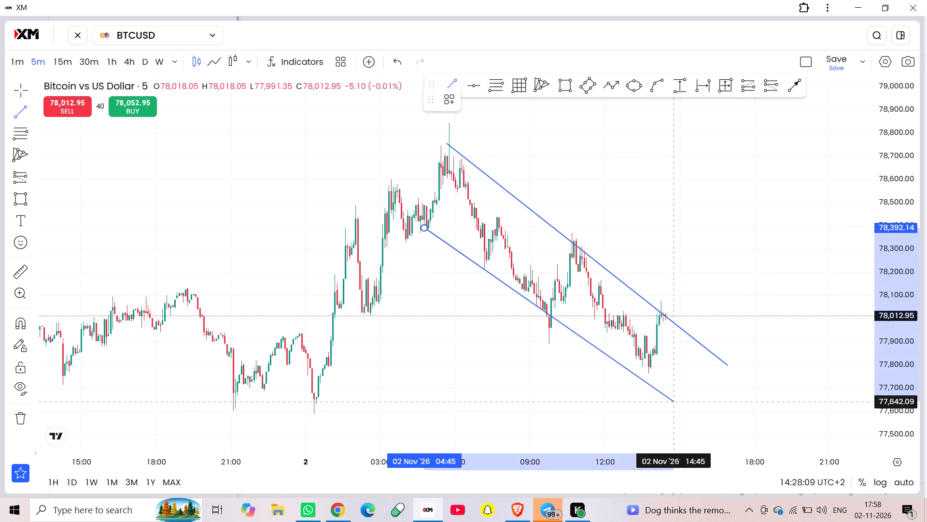
click(695, 403)
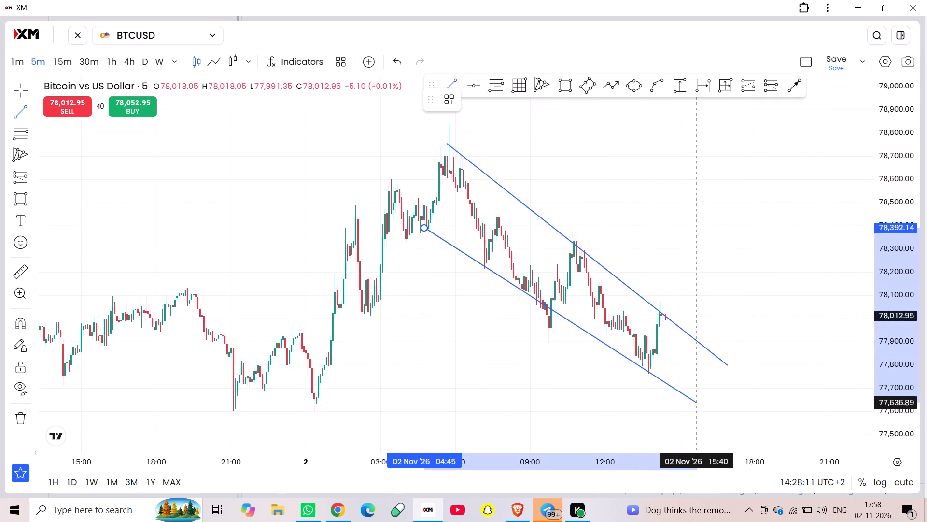
click(742, 305)
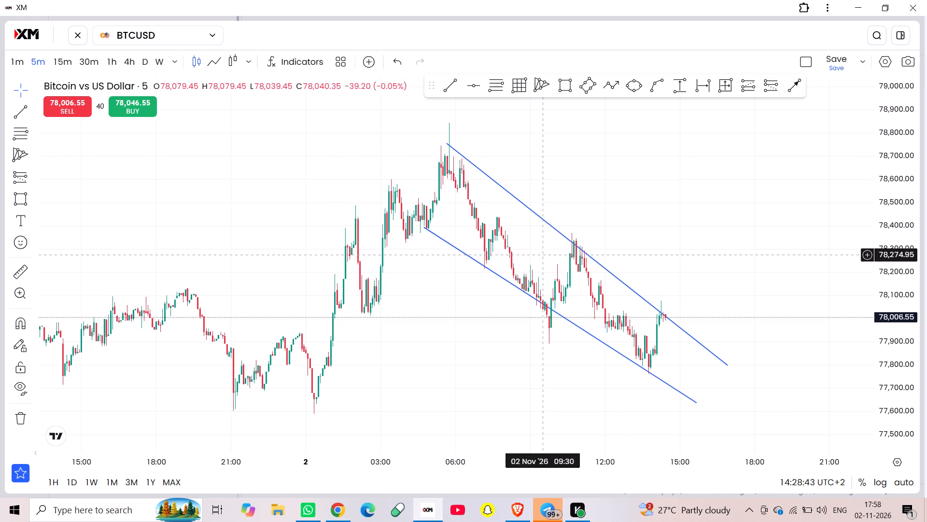
Adjust the upper trend line's far end to 2 Nov 17:05 at about 77,840 so it follows the recent highs.
drag(728, 364, 729, 358)
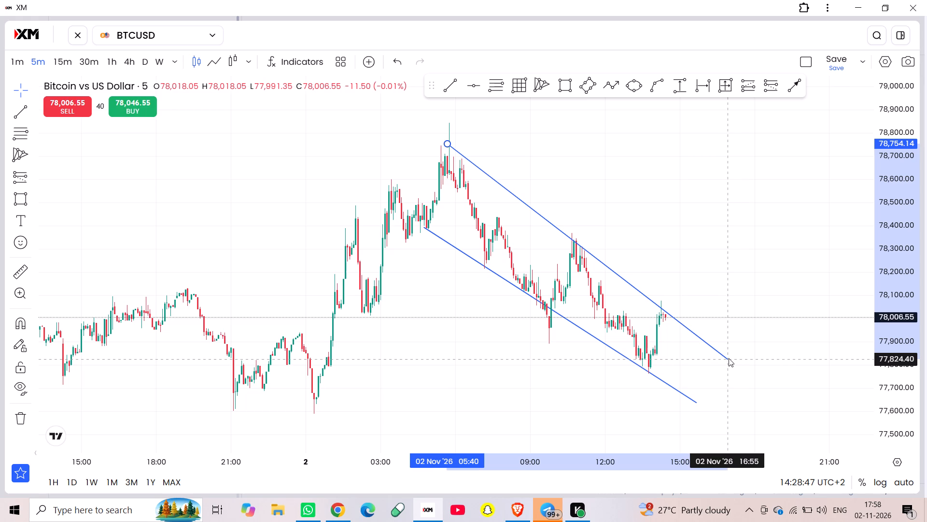
drag(729, 358, 731, 355)
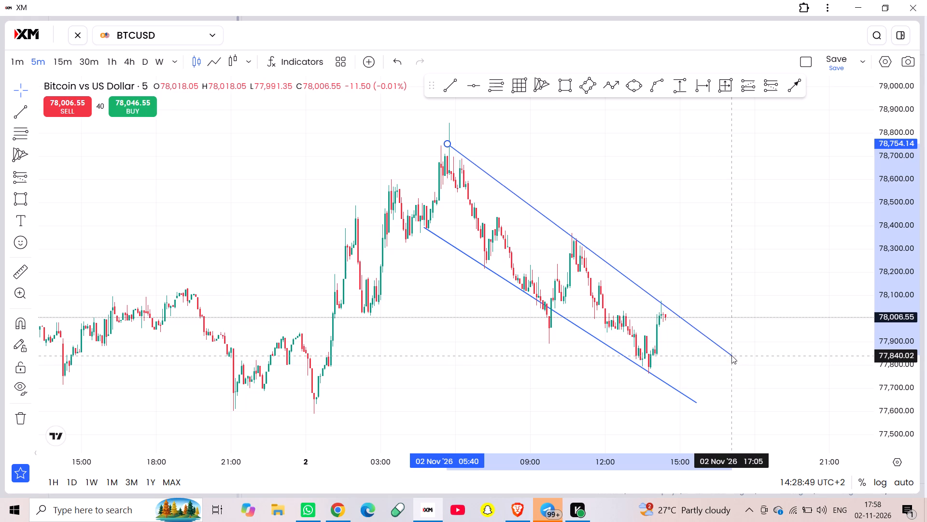
click(718, 247)
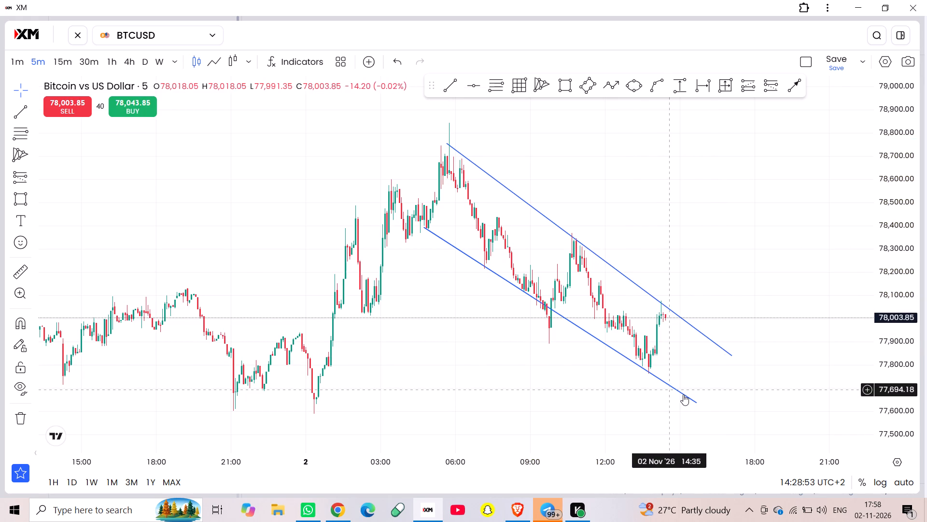
Adjust the lower trend line's far end down to about 77,610, steepening the line beneath the recent lows.
drag(696, 403, 696, 410)
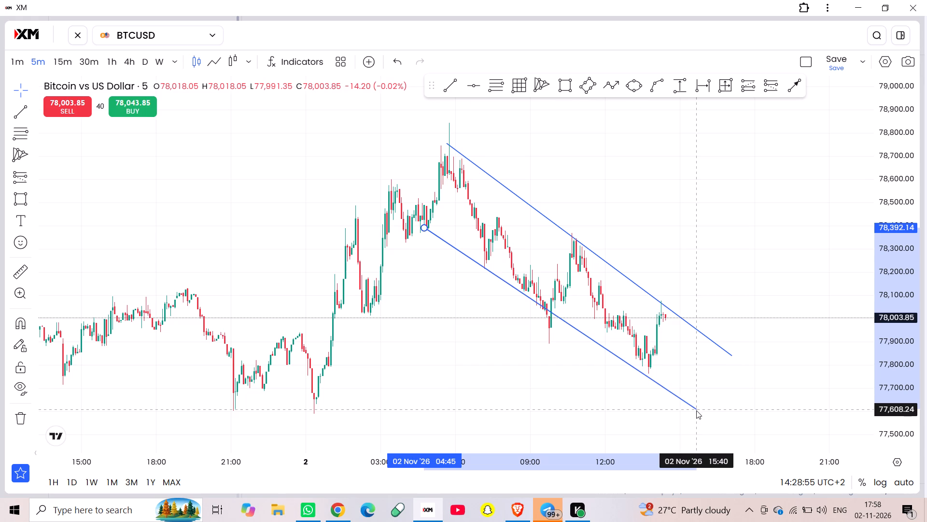
drag(696, 410, 696, 413)
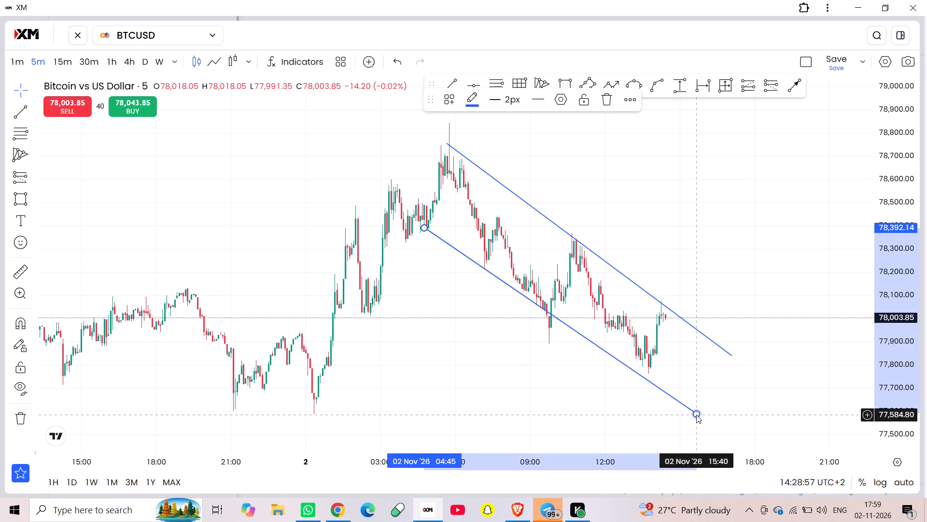
drag(696, 415, 700, 408)
click(730, 287)
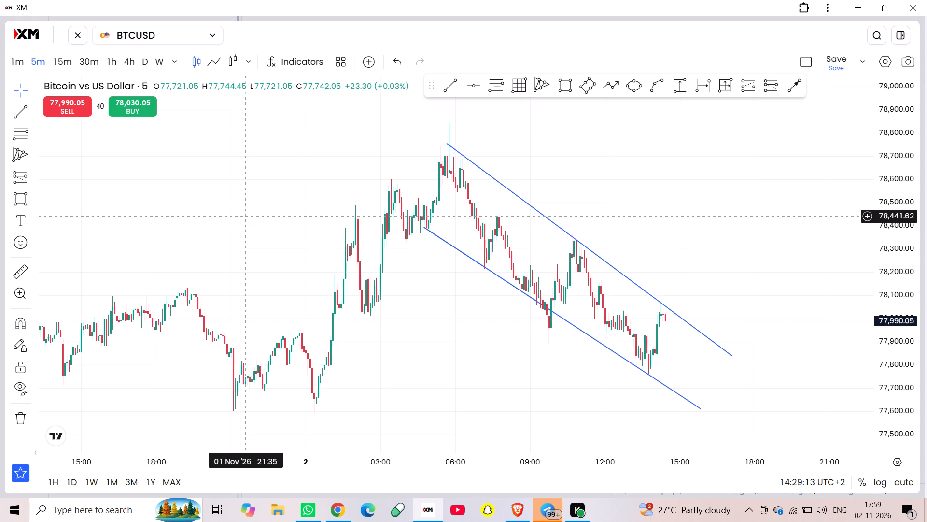
triple_click(179, 187)
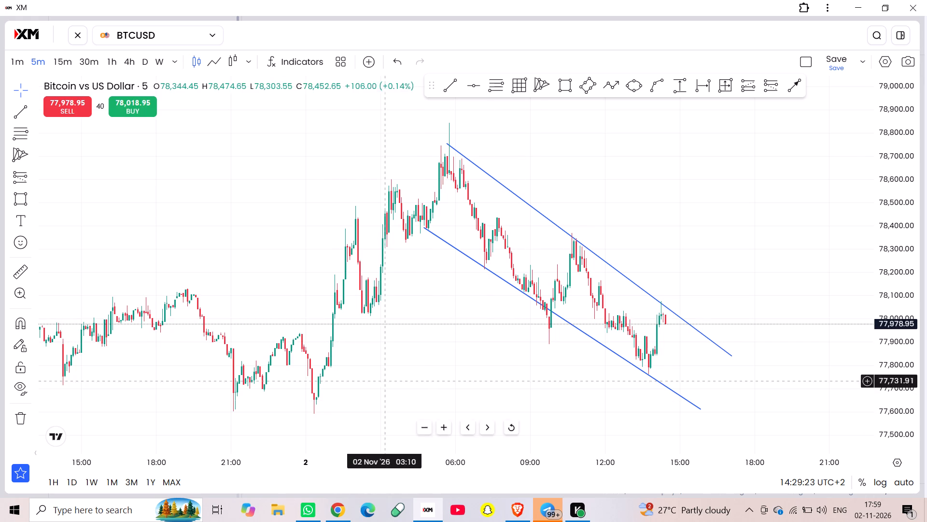
Look over the Crypto Craft calendar and the TradingView BTCUSD chart in Chrome, and compare with the XM BTCUSD chart.
click(342, 506)
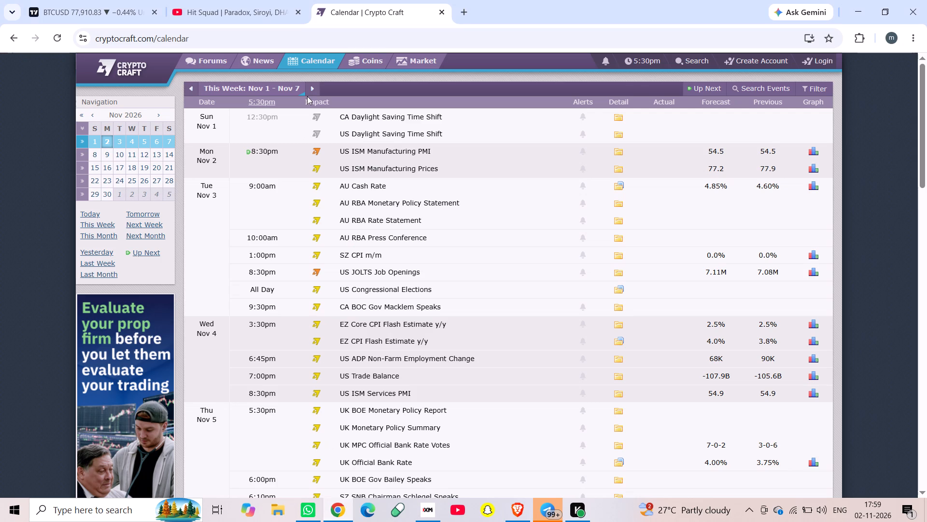
click(114, 0)
click(229, 0)
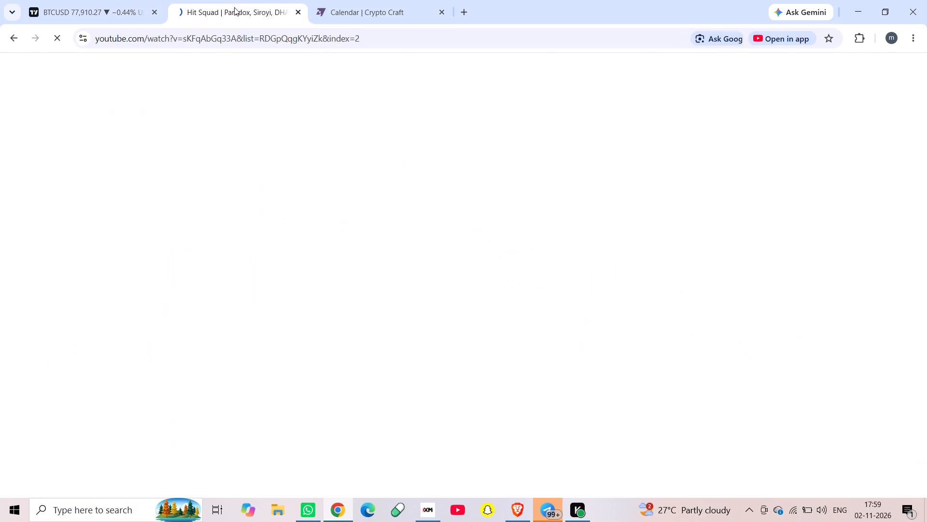
click(66, 3)
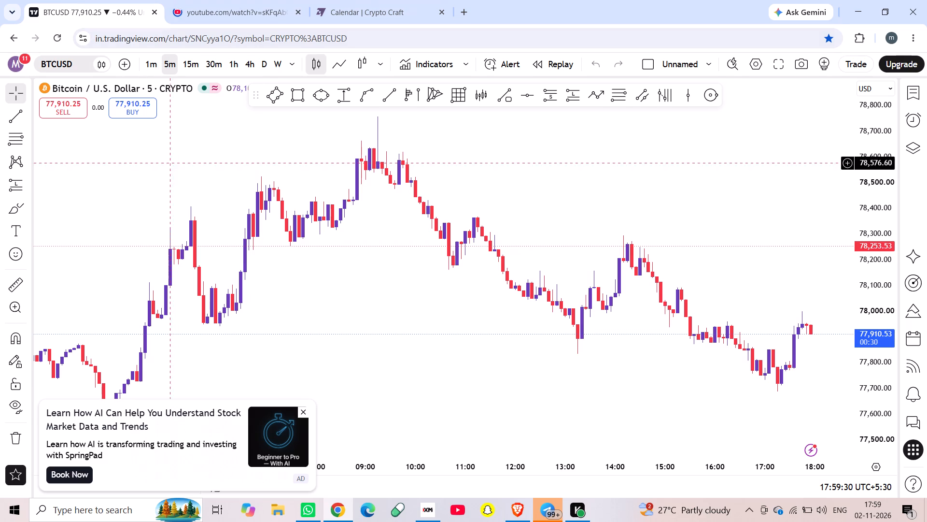
click(379, 1)
click(70, 0)
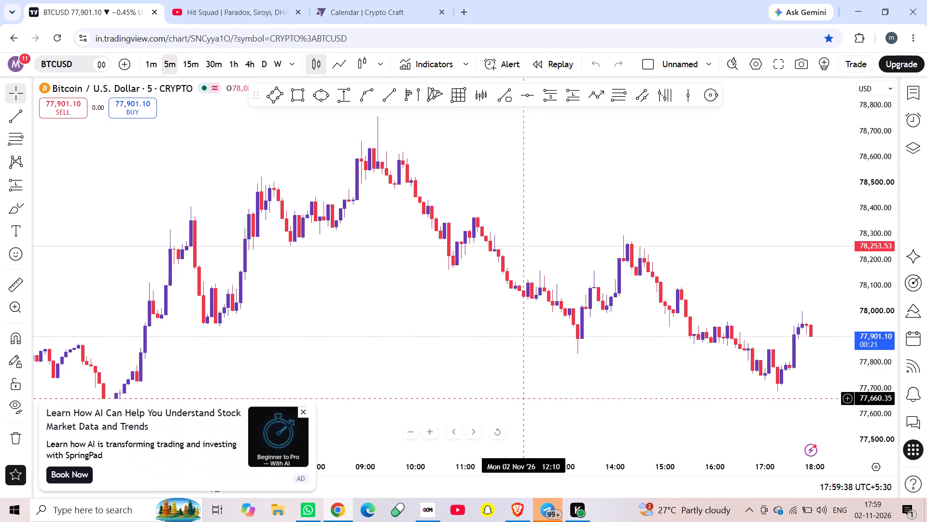
click(425, 508)
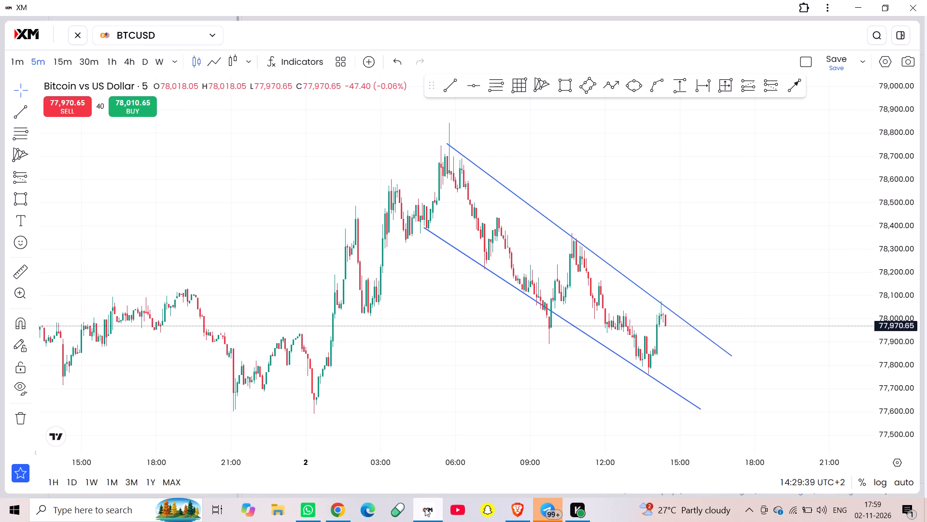
scroll(303, 402, left, 1)
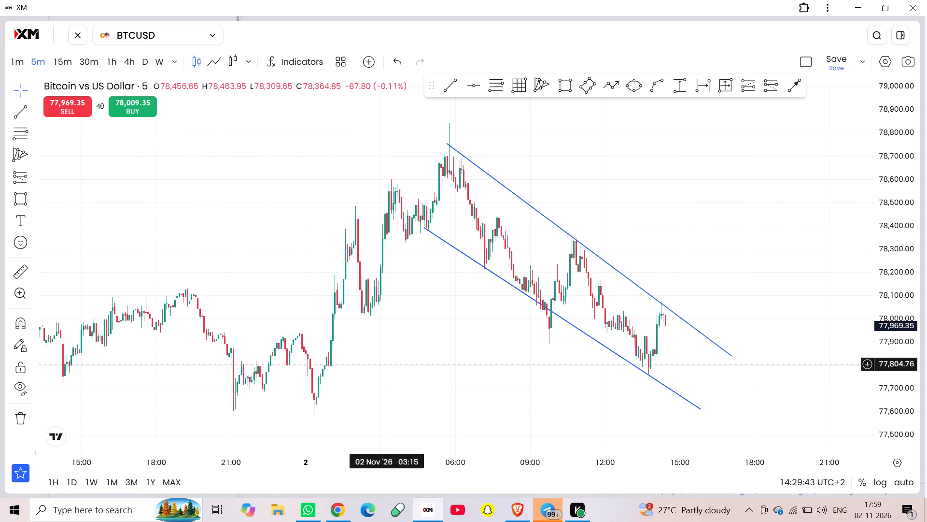
Play the Hit Squad video on YouTube in Chrome, skipping its ad, and return to the XM BTCUSD chart.
click(341, 519)
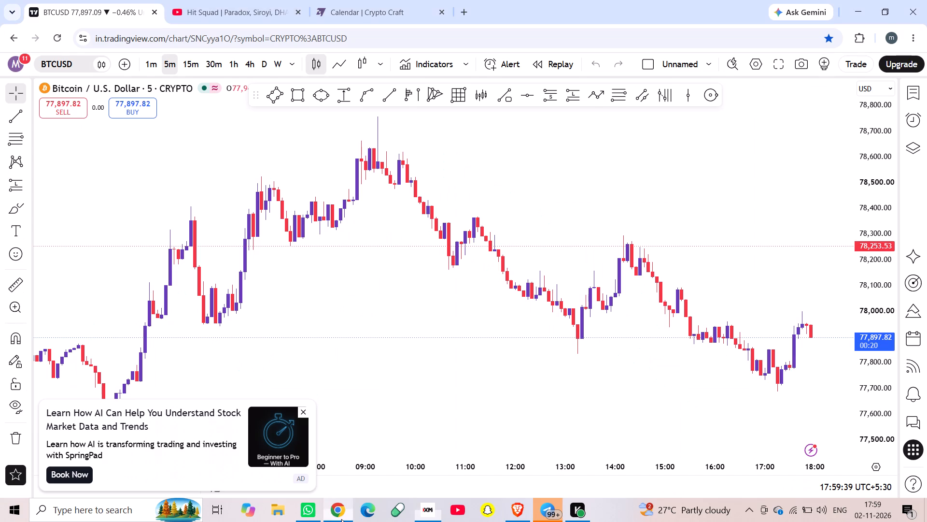
click(259, 2)
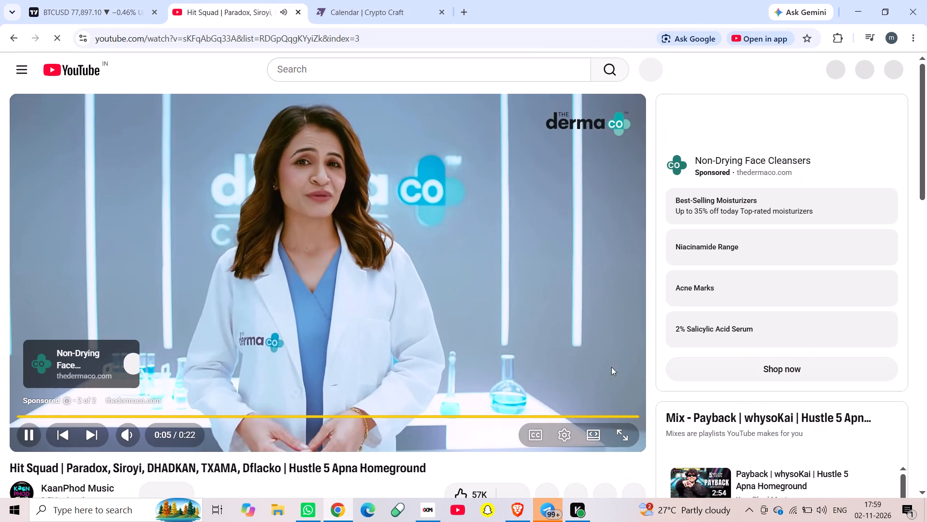
click(607, 401)
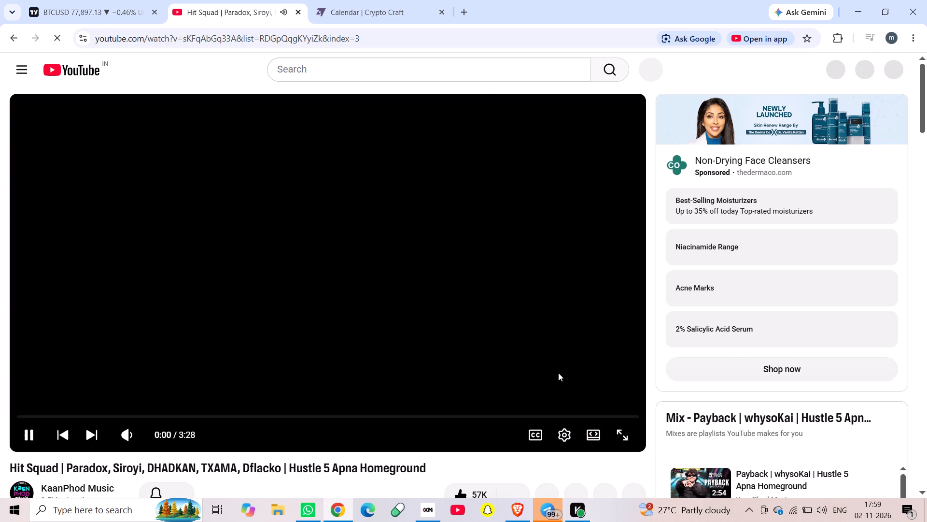
click(139, 0)
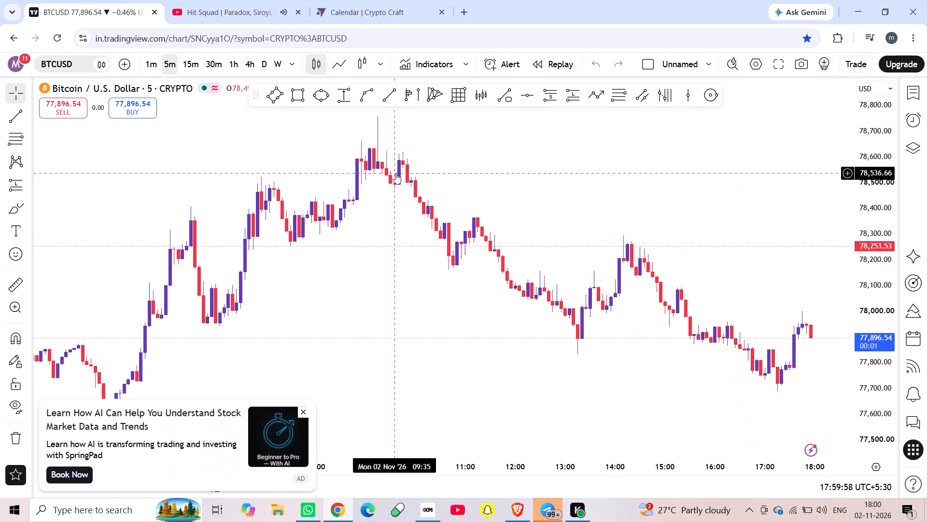
click(428, 504)
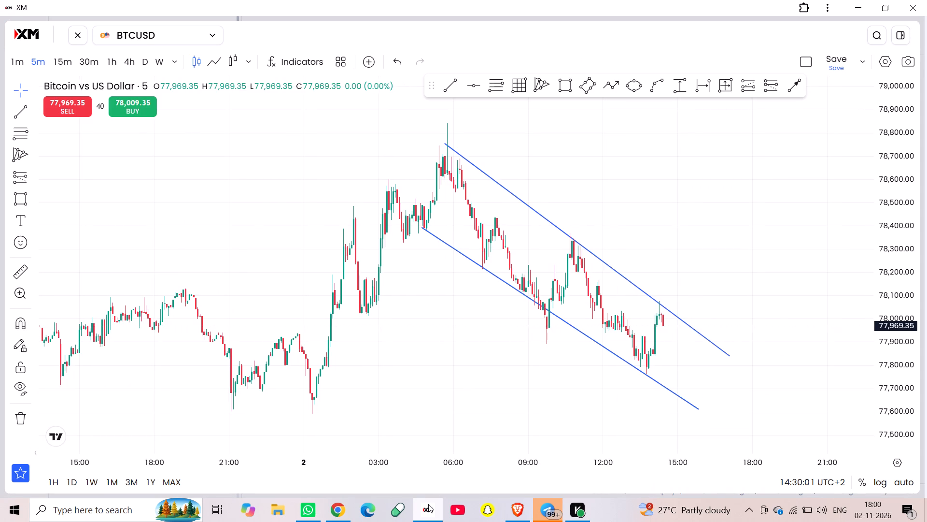
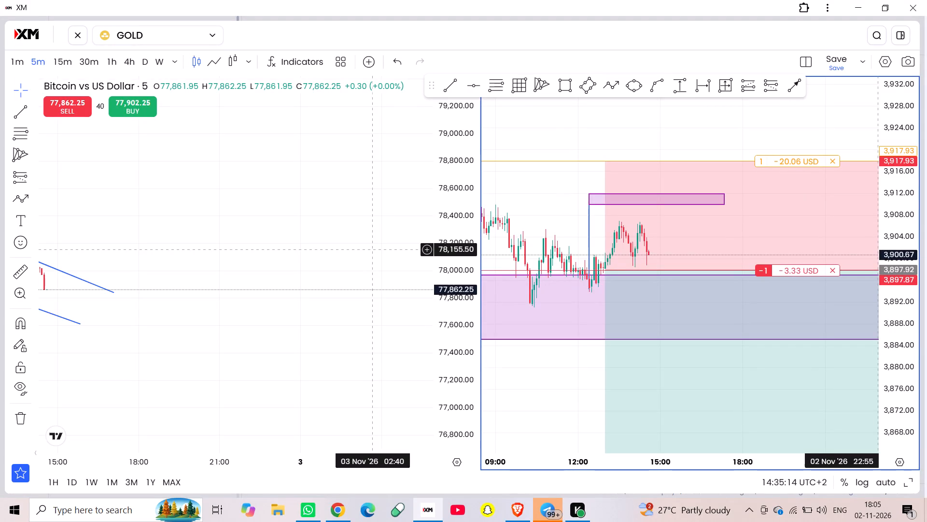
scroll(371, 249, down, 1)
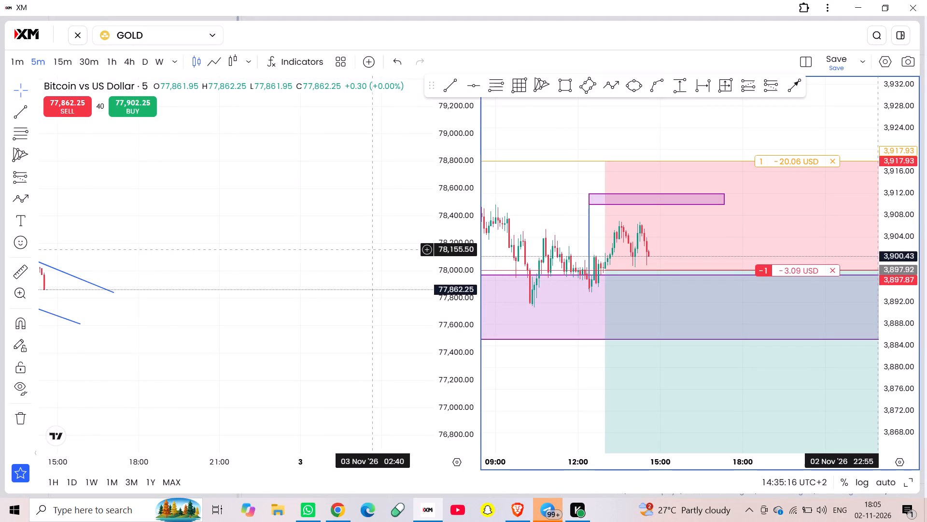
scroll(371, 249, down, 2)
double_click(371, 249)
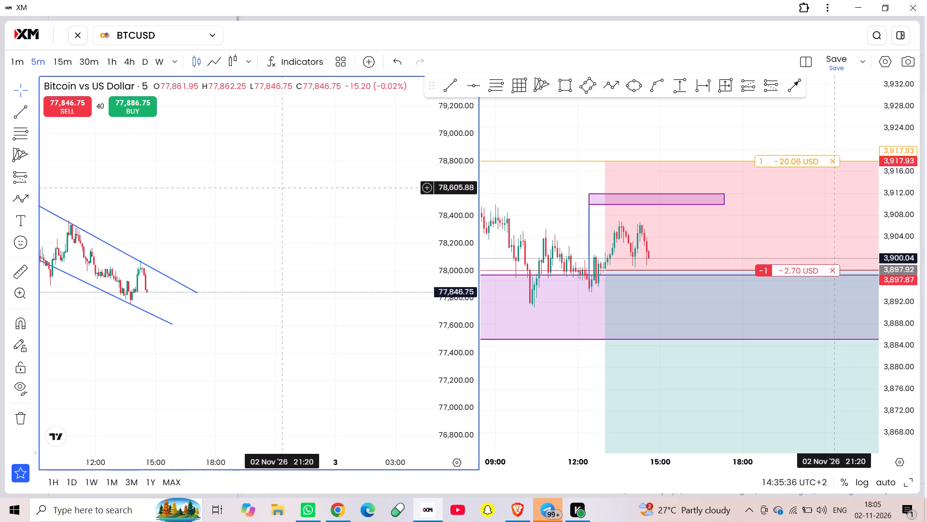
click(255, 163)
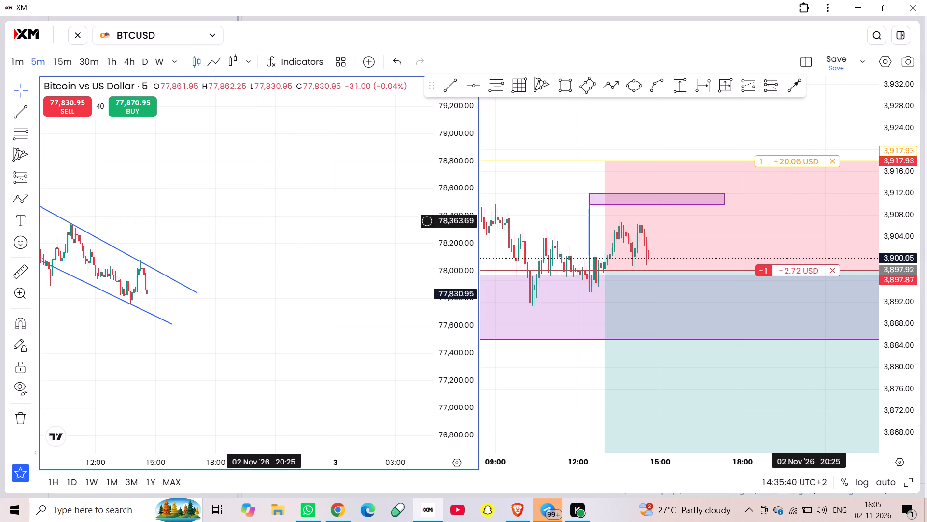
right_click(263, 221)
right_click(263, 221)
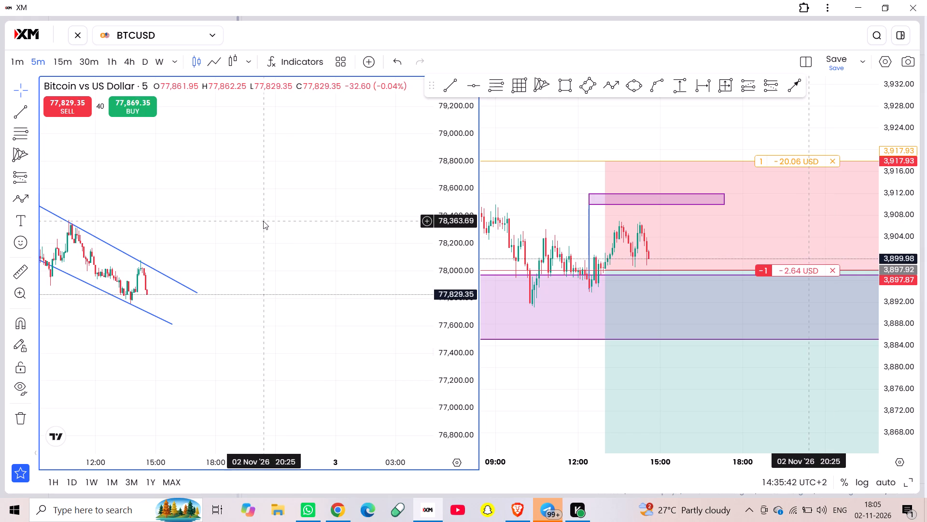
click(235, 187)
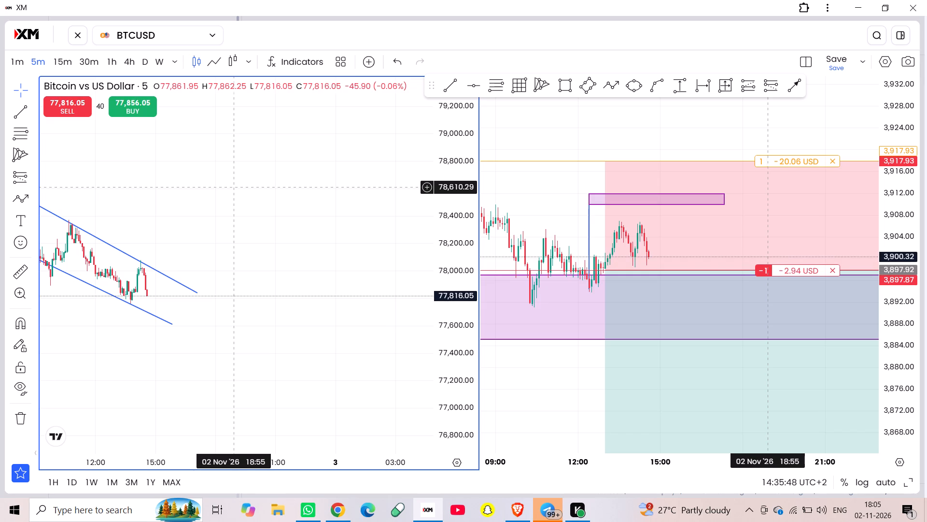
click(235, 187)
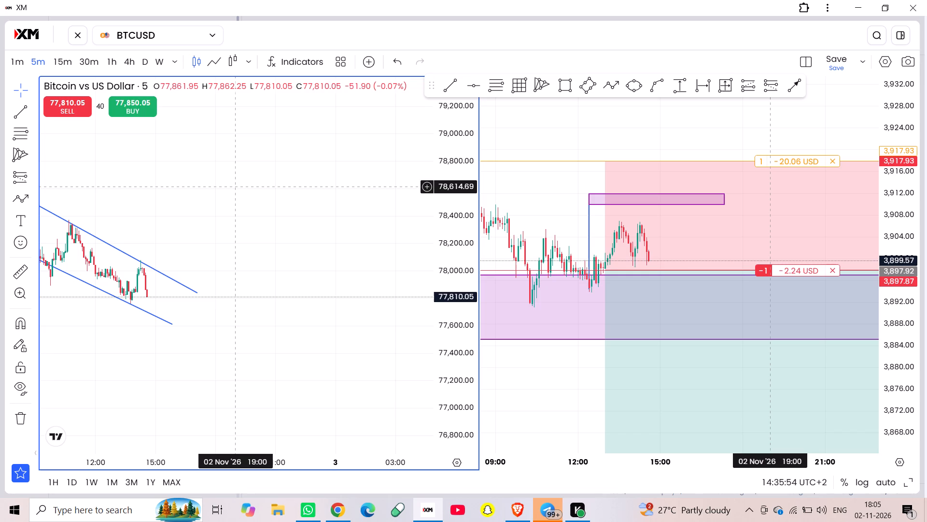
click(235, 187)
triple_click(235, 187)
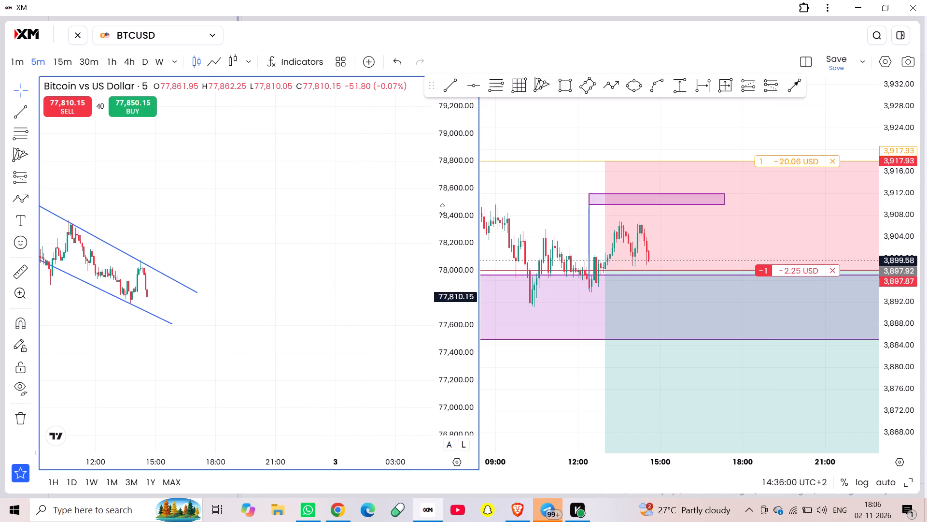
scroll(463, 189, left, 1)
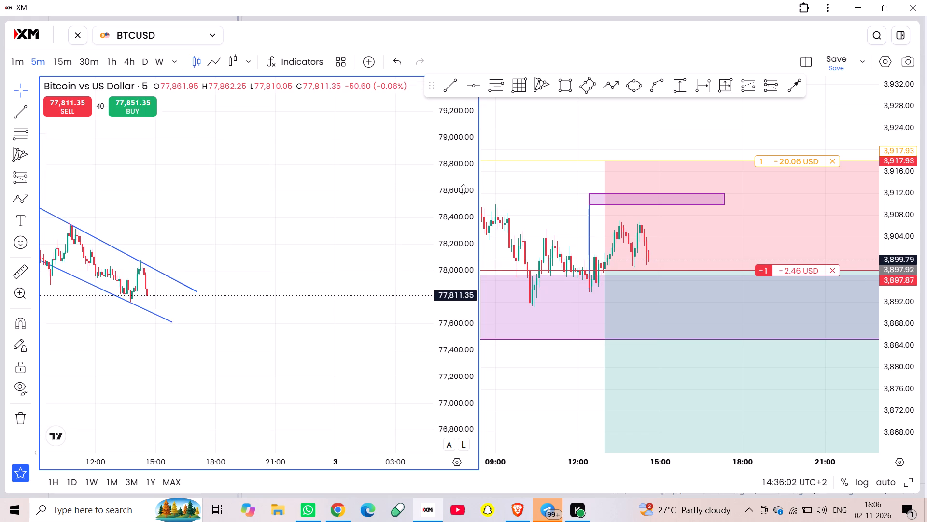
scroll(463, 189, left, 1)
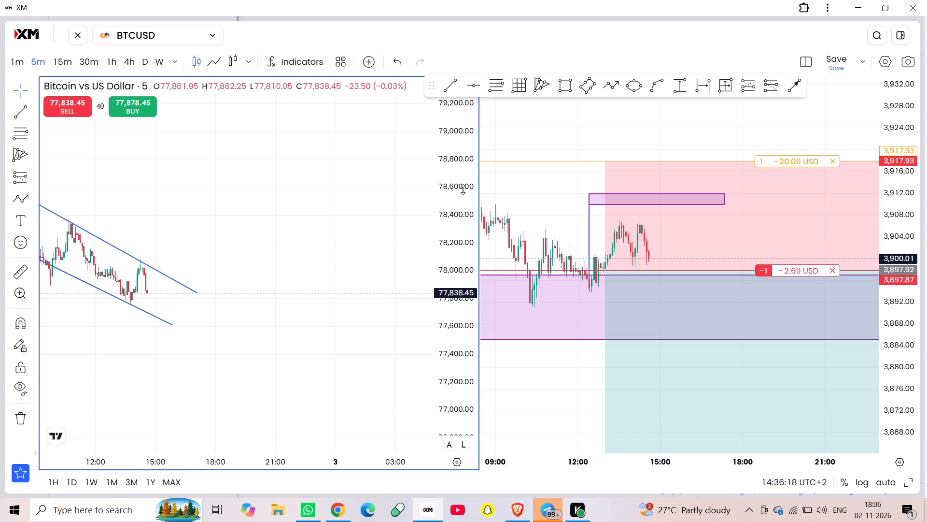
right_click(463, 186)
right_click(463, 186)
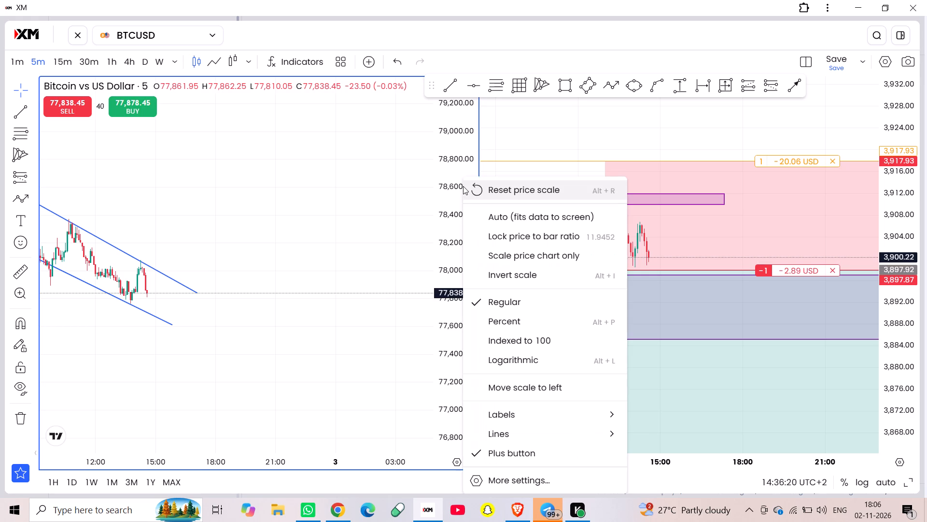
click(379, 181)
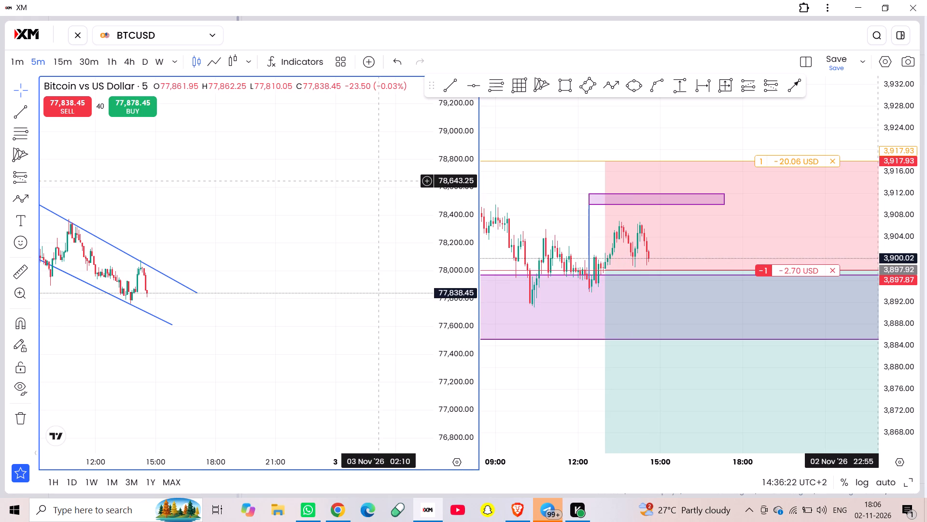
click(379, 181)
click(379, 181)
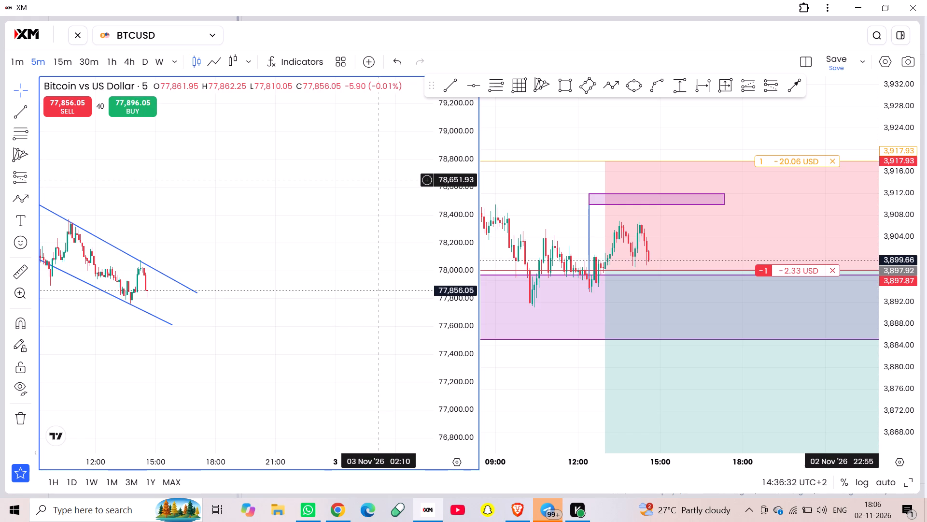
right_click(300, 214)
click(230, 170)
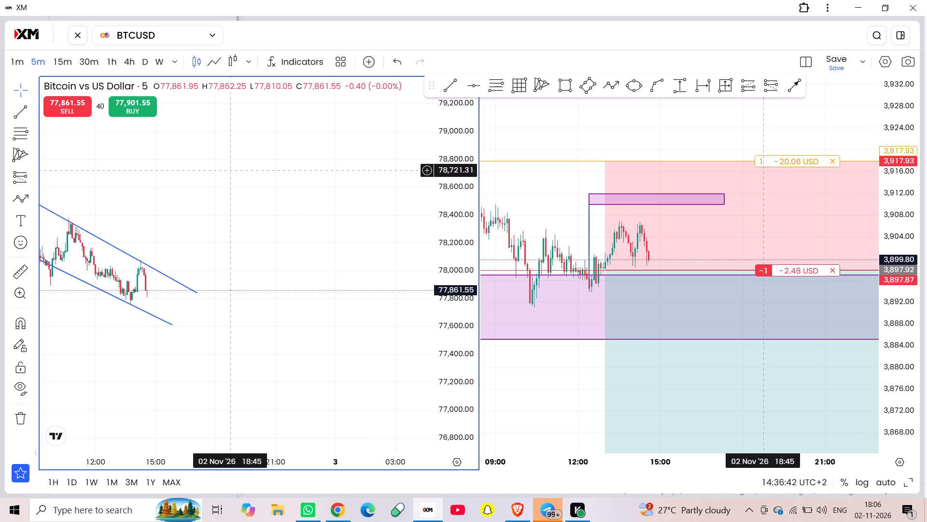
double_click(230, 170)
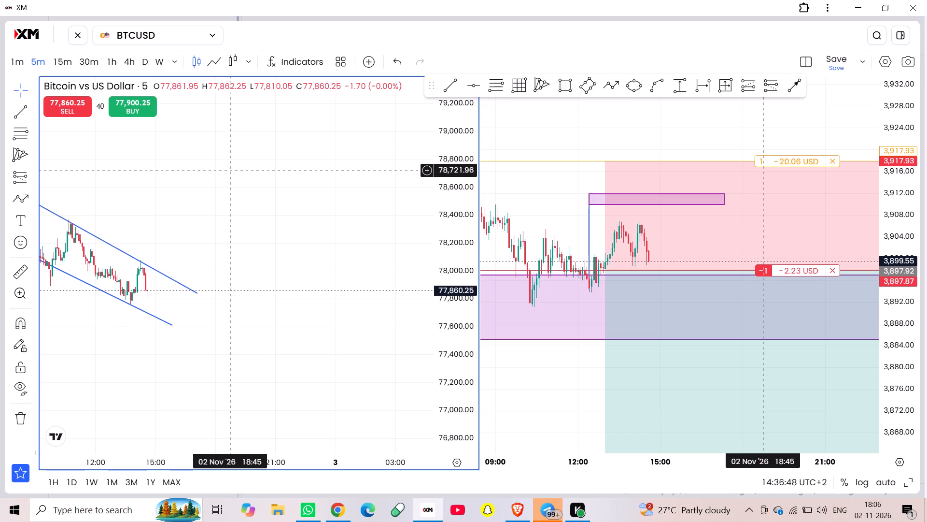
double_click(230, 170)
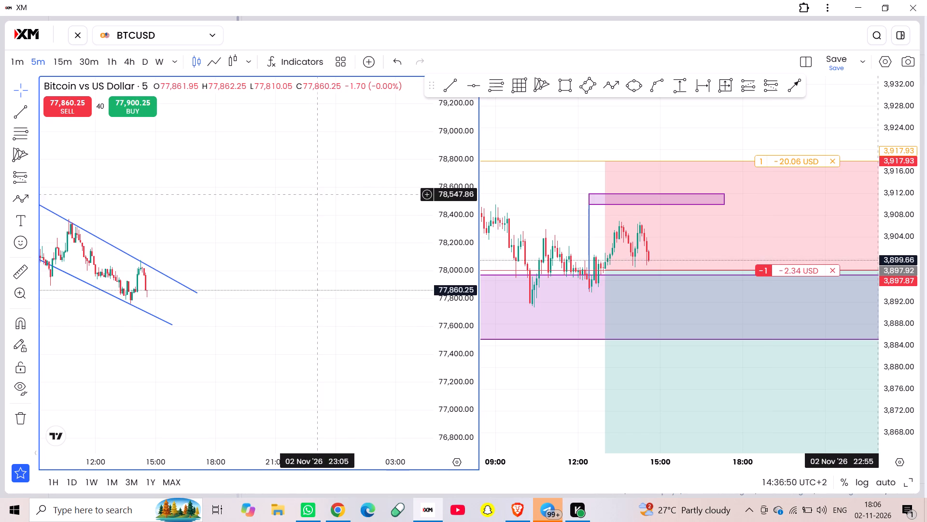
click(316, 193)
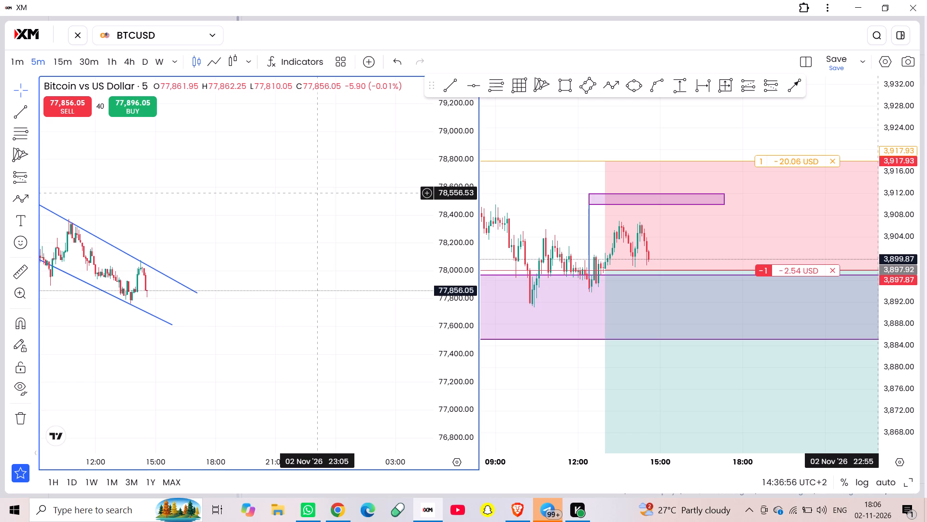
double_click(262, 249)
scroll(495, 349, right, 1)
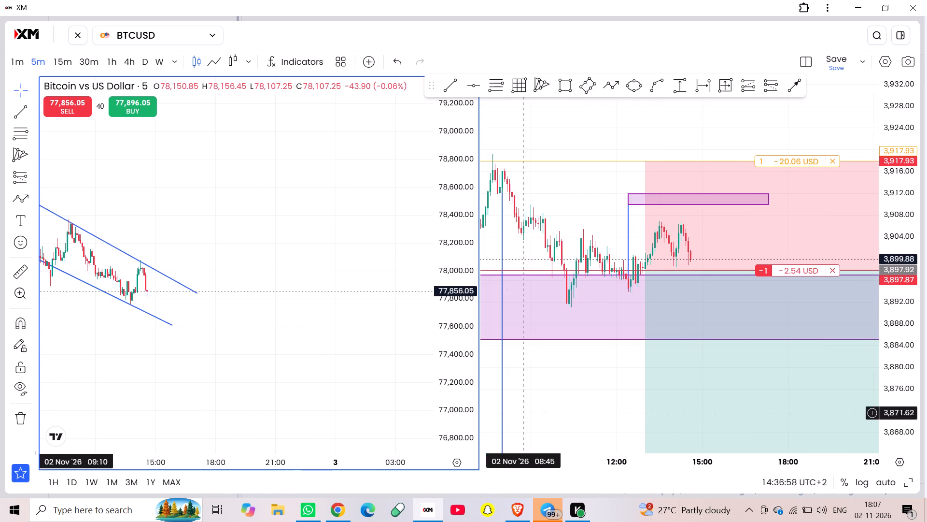